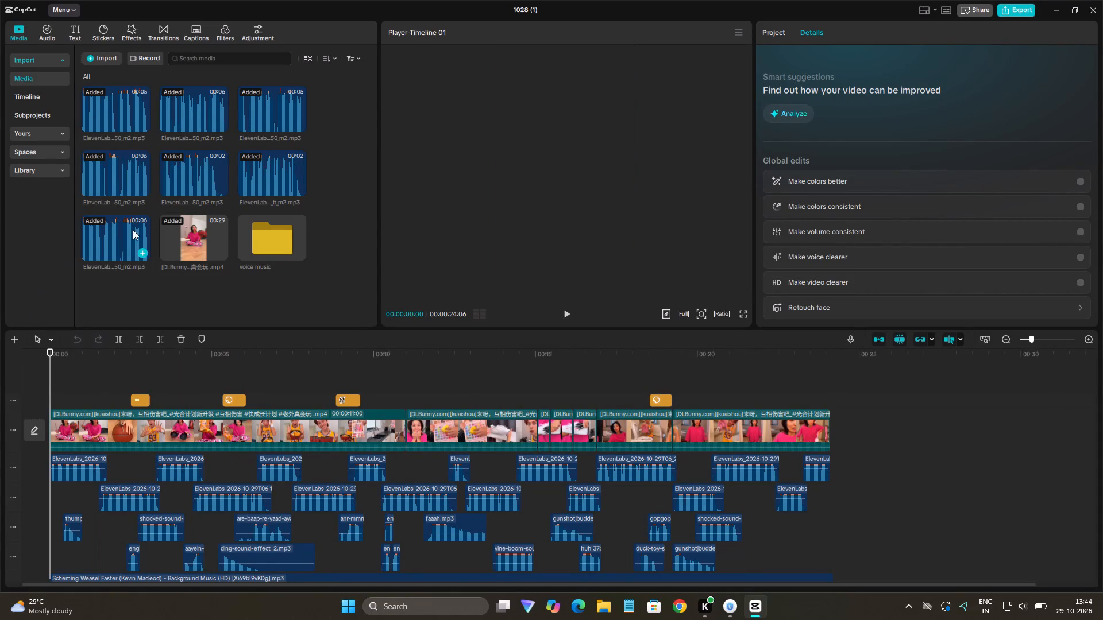
Search the audio library's music for a knife sound, using the search term "klnife".
{"action": "left_click", "coordinate": [48, 28]}
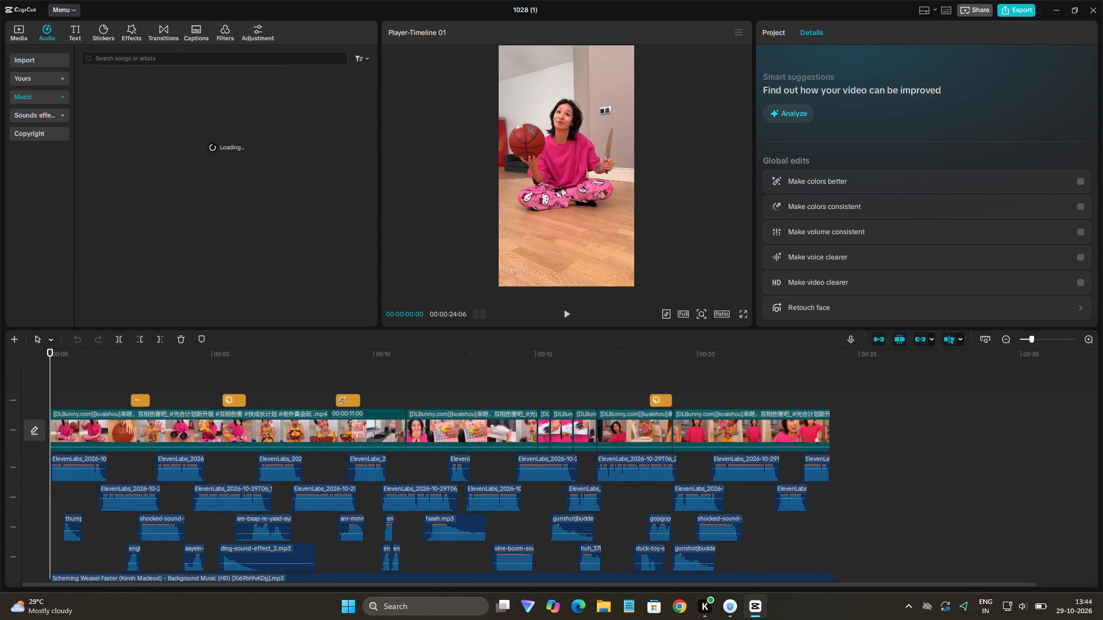
{"action": "left_click", "coordinate": [118, 58]}
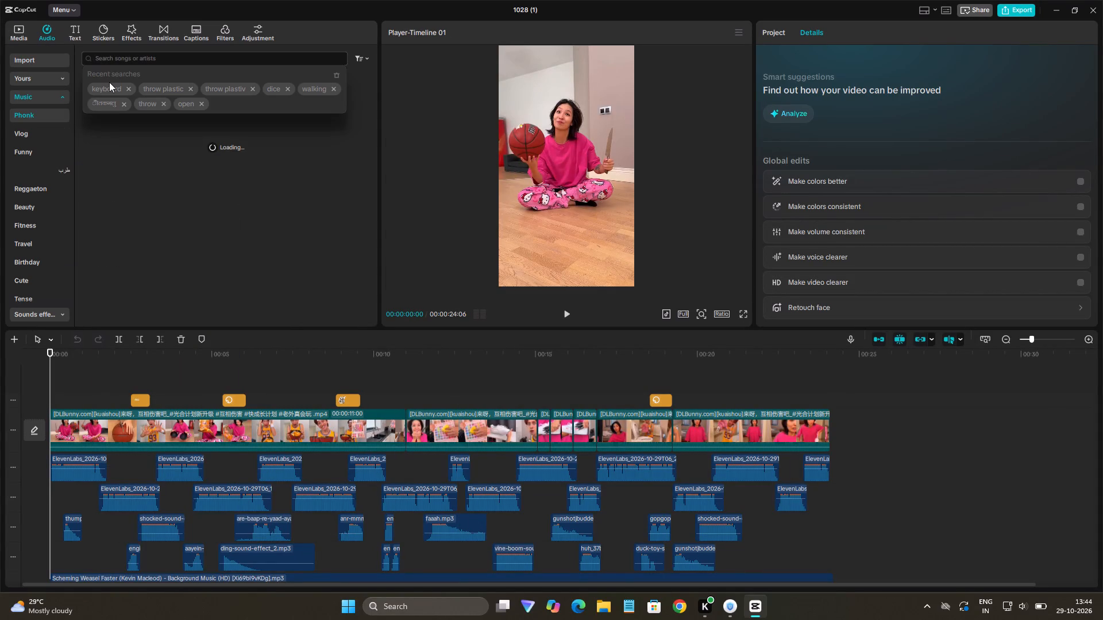
{"action": "type", "text": "klnife"}
{"action": "key", "text": "space"}
{"action": "key", "text": "Return"}
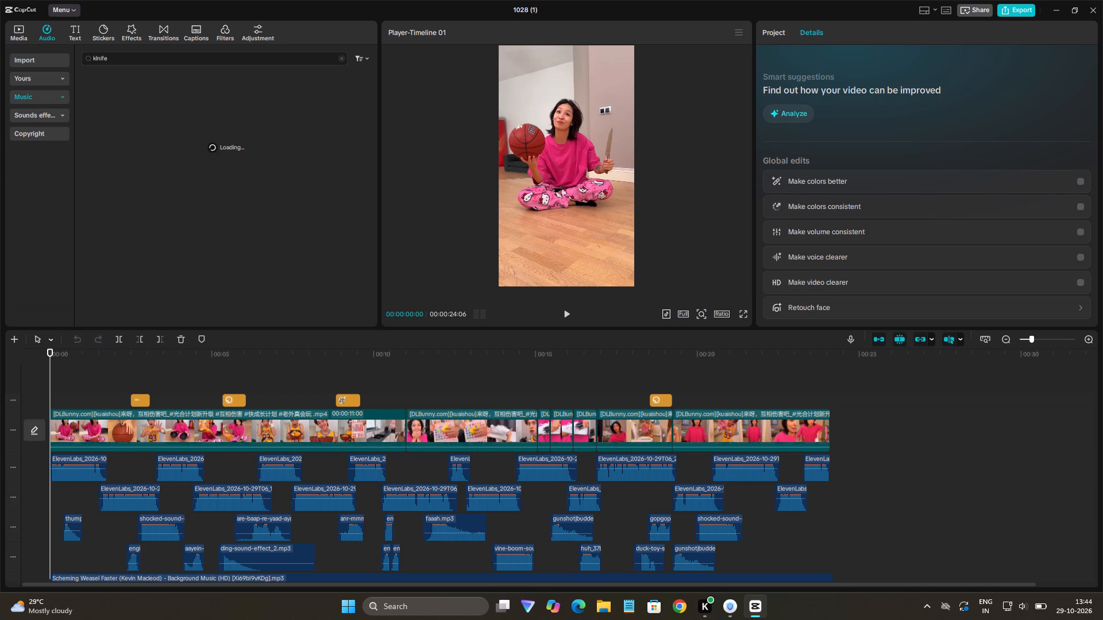
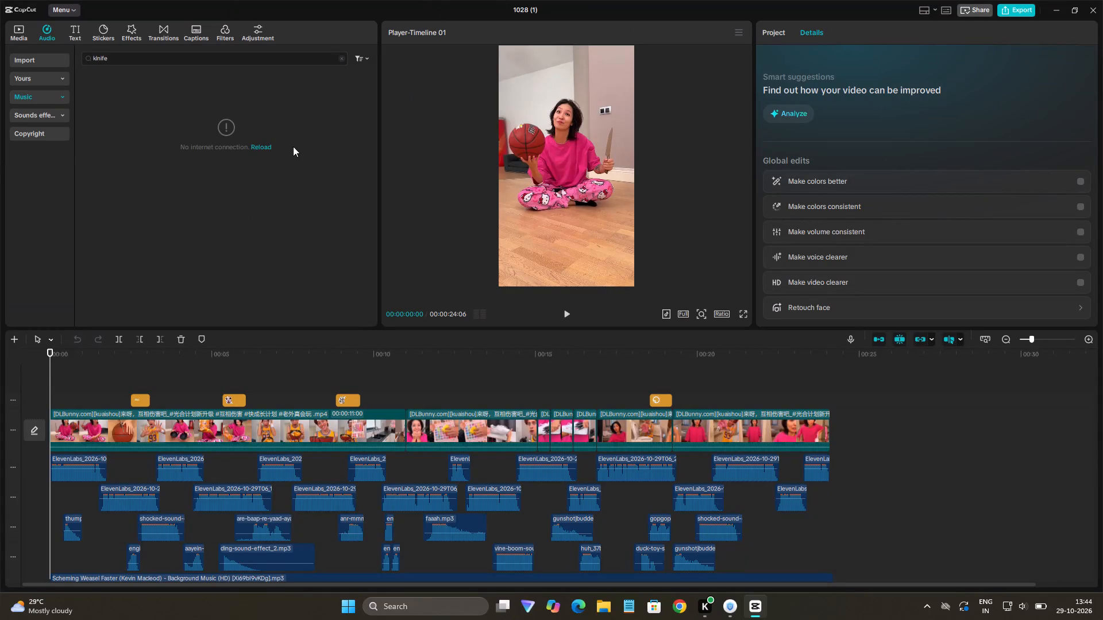
Reload the music search results.
{"action": "left_click", "coordinate": [263, 151]}
{"action": "left_click", "coordinate": [263, 150]}
{"action": "left_click", "coordinate": [262, 146]}
Correct the misspelled music search term to "knife" and run the search again.
{"action": "left_click", "coordinate": [98, 60]}
{"action": "key", "text": "BackSpace"}
{"action": "key", "text": "backslash"}
{"action": "key", "text": "Return"}
{"action": "key", "text": "BackSpace"}
{"action": "key", "text": "Return"}
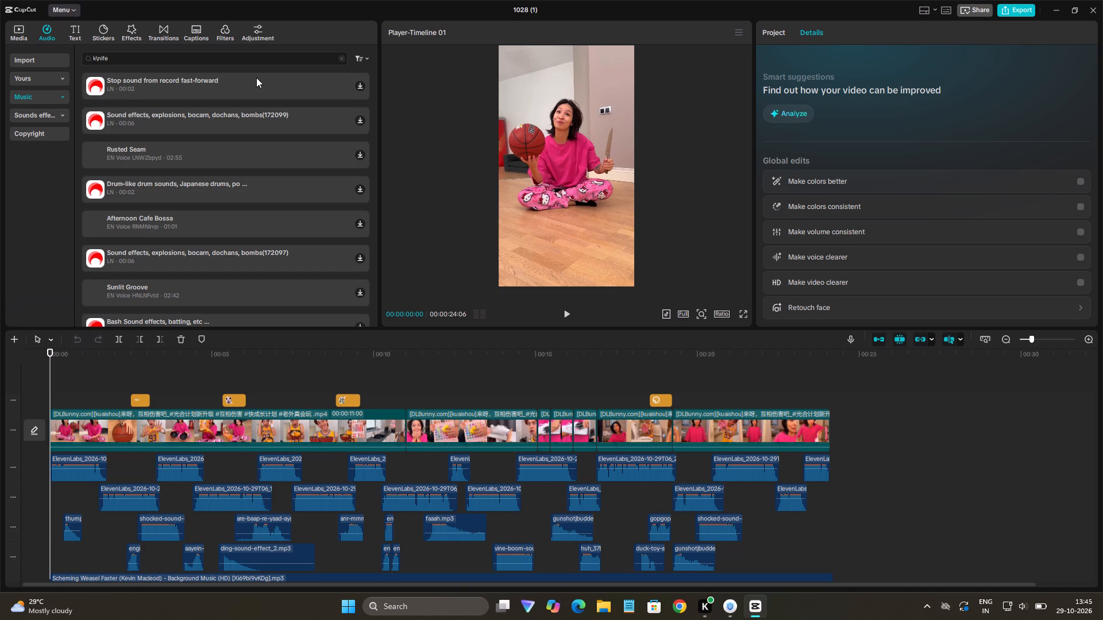
{"action": "left_click", "coordinate": [122, 83]}
{"action": "left_click", "coordinate": [95, 59]}
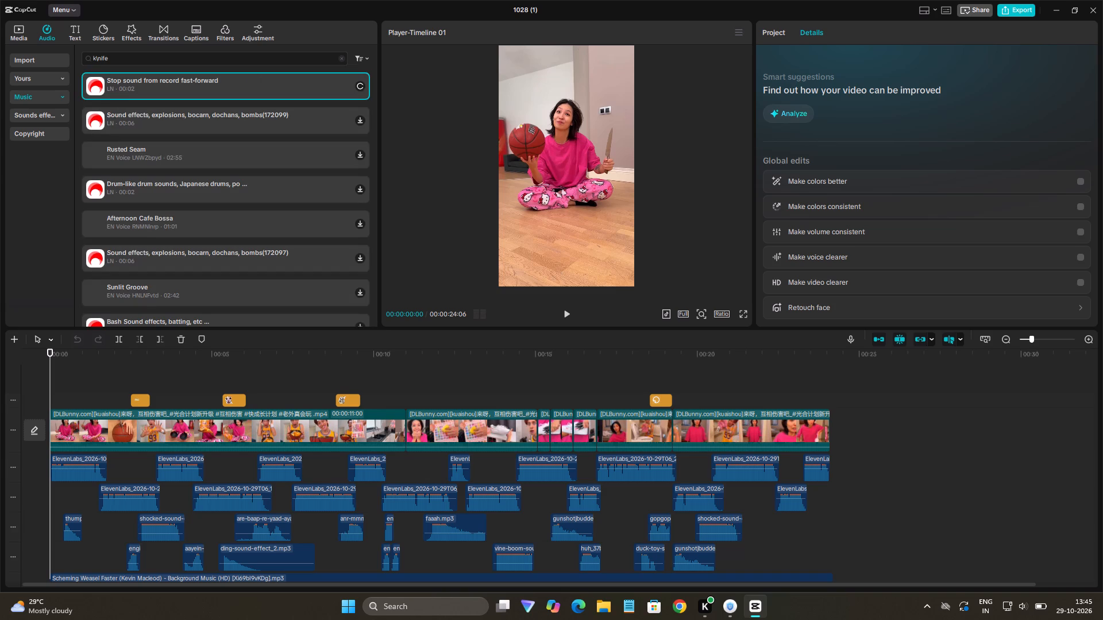
{"action": "left_click", "coordinate": [96, 59]}
{"action": "left_click", "coordinate": [96, 59]}
{"action": "key", "text": "BackSpace"}
{"action": "key", "text": "Return"}
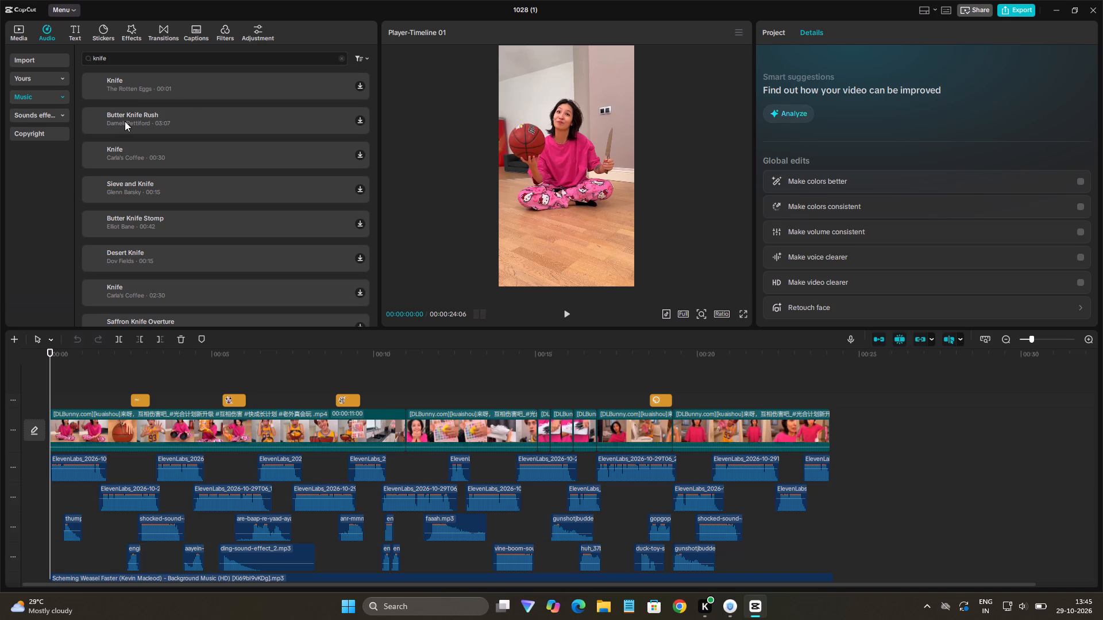
Preview the one-second Knife track by The Rotten Eggs and play the opening of the timeline.
{"action": "left_click", "coordinate": [183, 88]}
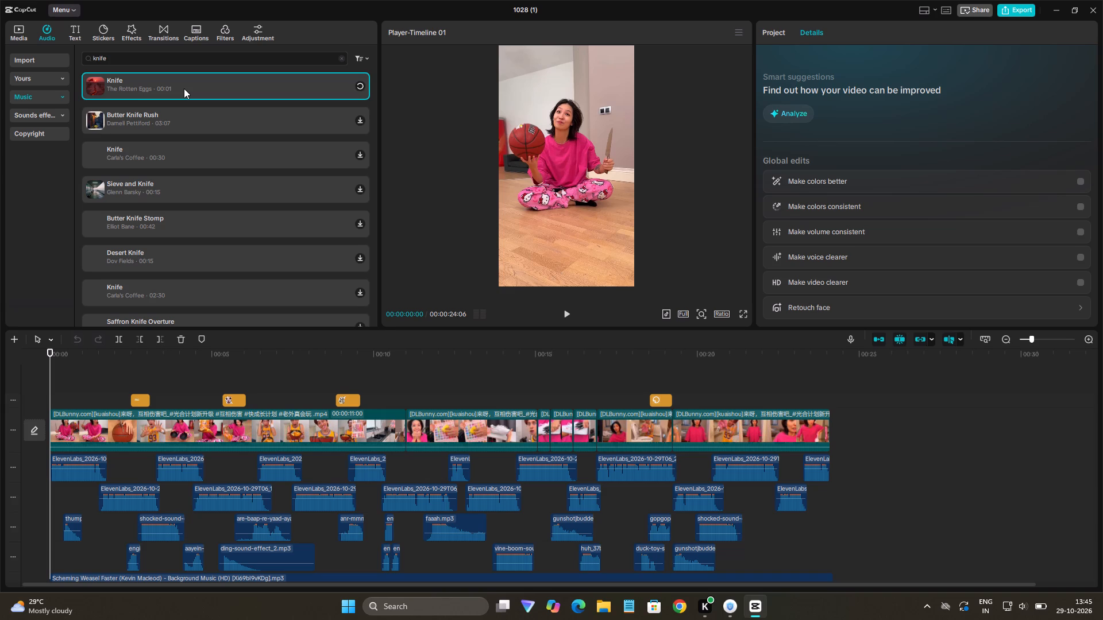
{"action": "scroll", "coordinate": [168, 184], "scroll_direction": "down", "scroll_amount": 3}
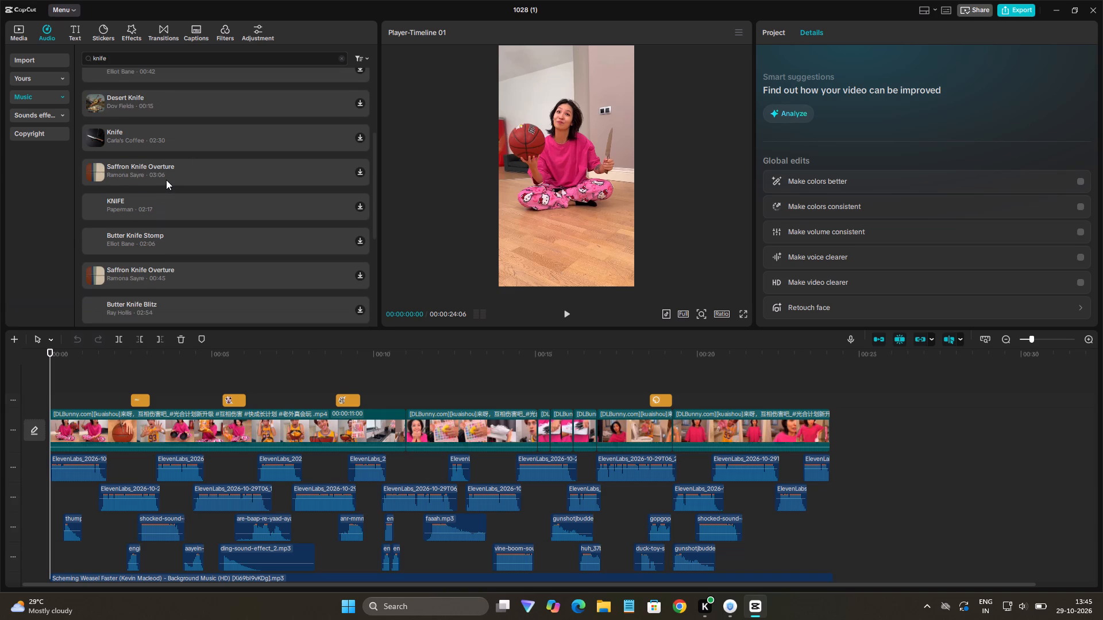
{"action": "scroll", "coordinate": [166, 177], "scroll_direction": "up", "scroll_amount": 6}
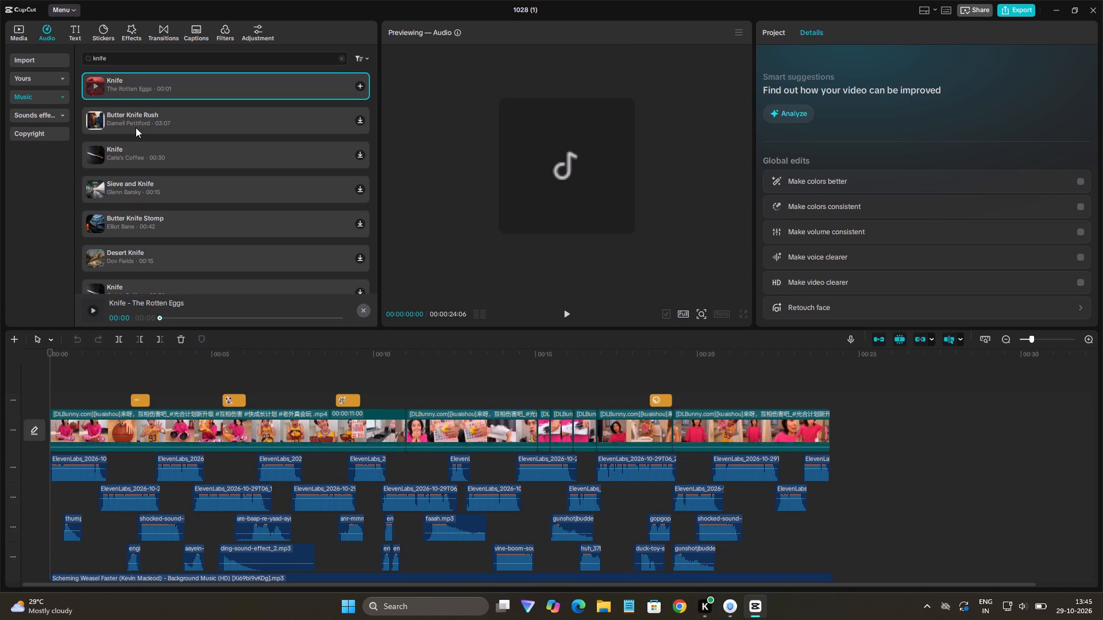
{"action": "left_click", "coordinate": [166, 86]}
{"action": "left_click", "coordinate": [166, 86]}
{"action": "left_click", "coordinate": [94, 84]}
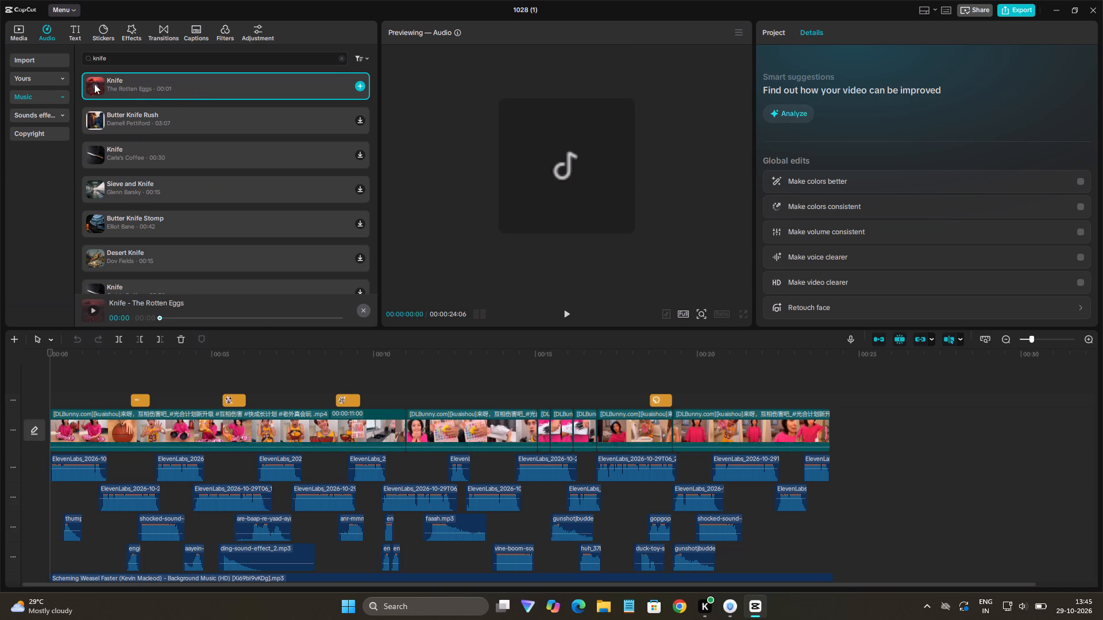
{"action": "left_click", "coordinate": [94, 84]}
{"action": "left_click", "coordinate": [565, 315]}
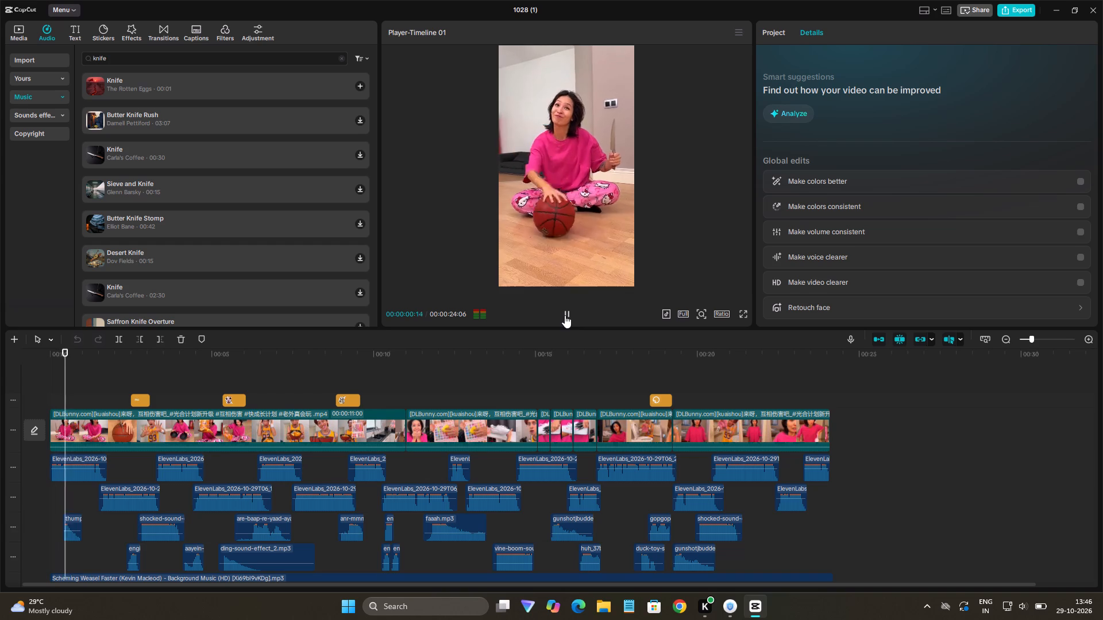
{"action": "left_click", "coordinate": [180, 99]}
{"action": "left_click", "coordinate": [183, 86]}
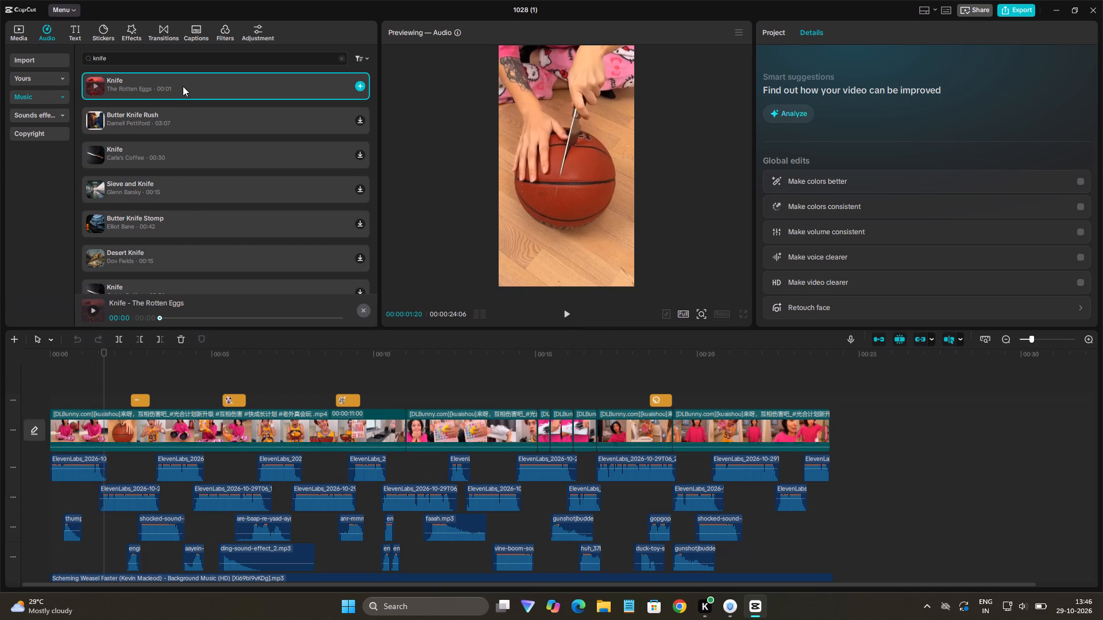
{"action": "left_click", "coordinate": [183, 86]}
Look through the remaining "knife" music results for a suitable short knife sound.
{"action": "left_click", "coordinate": [185, 153]}
{"action": "scroll", "coordinate": [199, 228], "scroll_direction": "down", "scroll_amount": 2}
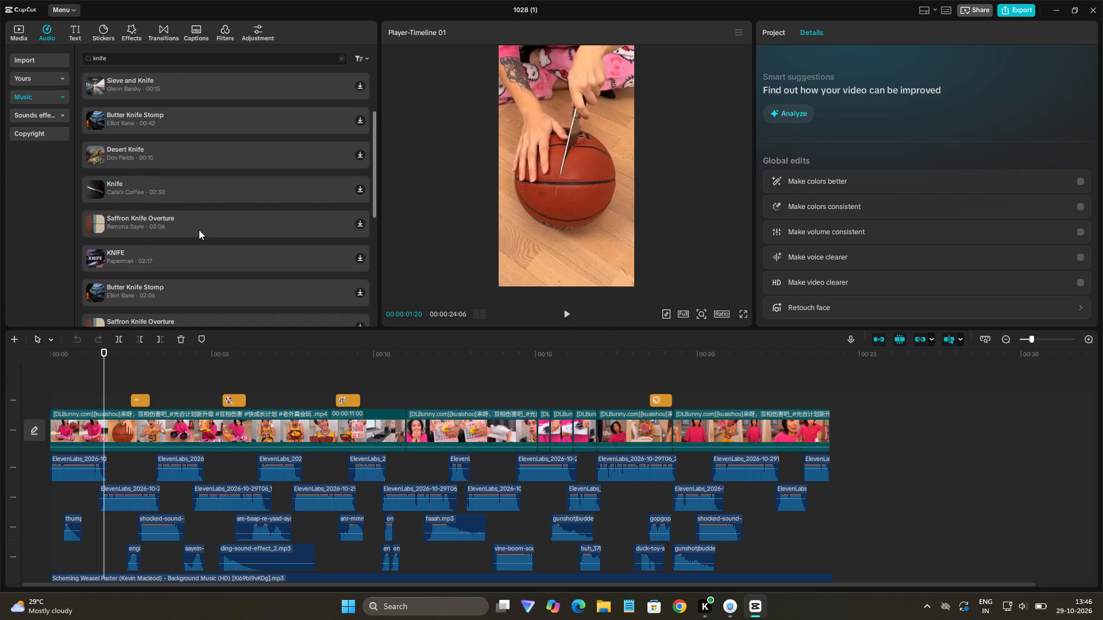
{"action": "scroll", "coordinate": [199, 230], "scroll_direction": "down", "scroll_amount": 2}
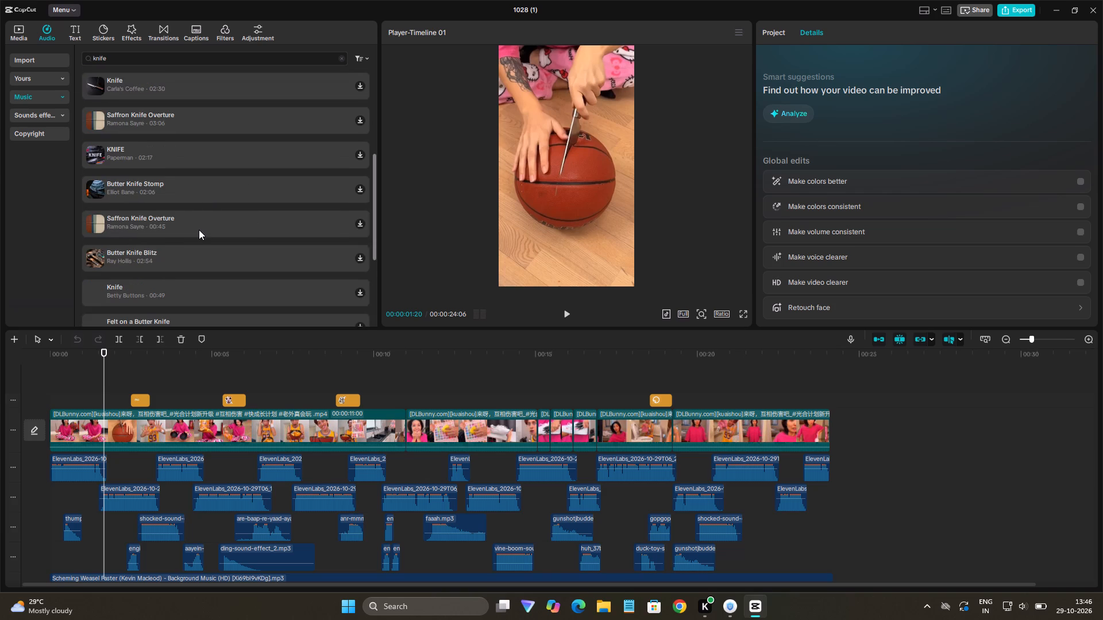
{"action": "scroll", "coordinate": [199, 230], "scroll_direction": "down", "scroll_amount": 3}
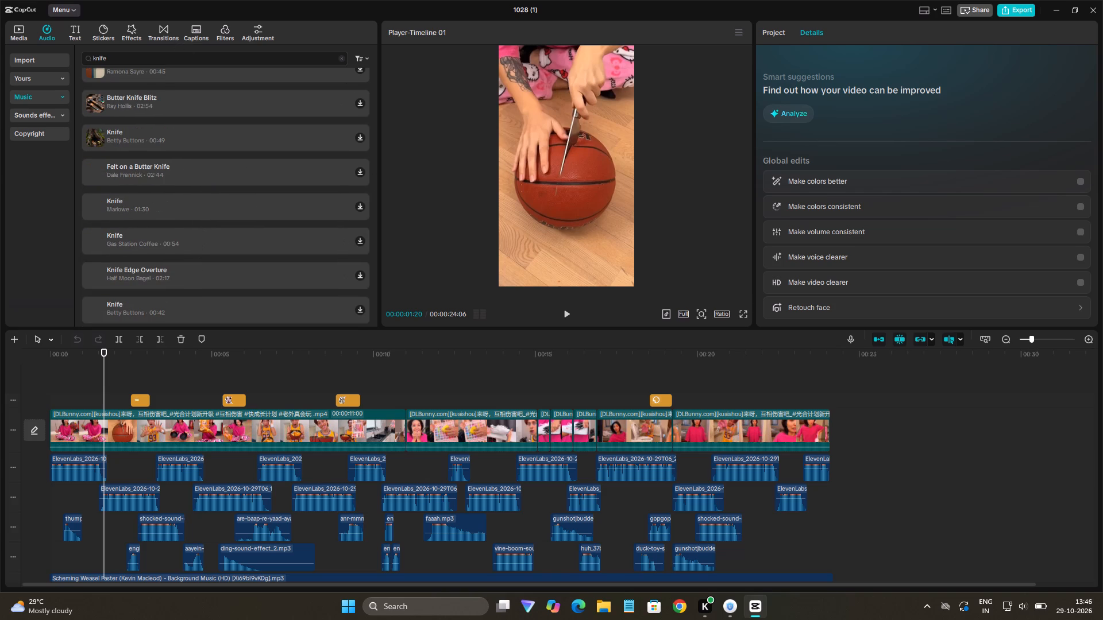
Search the music library for "knife sound".
{"action": "left_click", "coordinate": [173, 56]}
{"action": "key", "text": "s"}
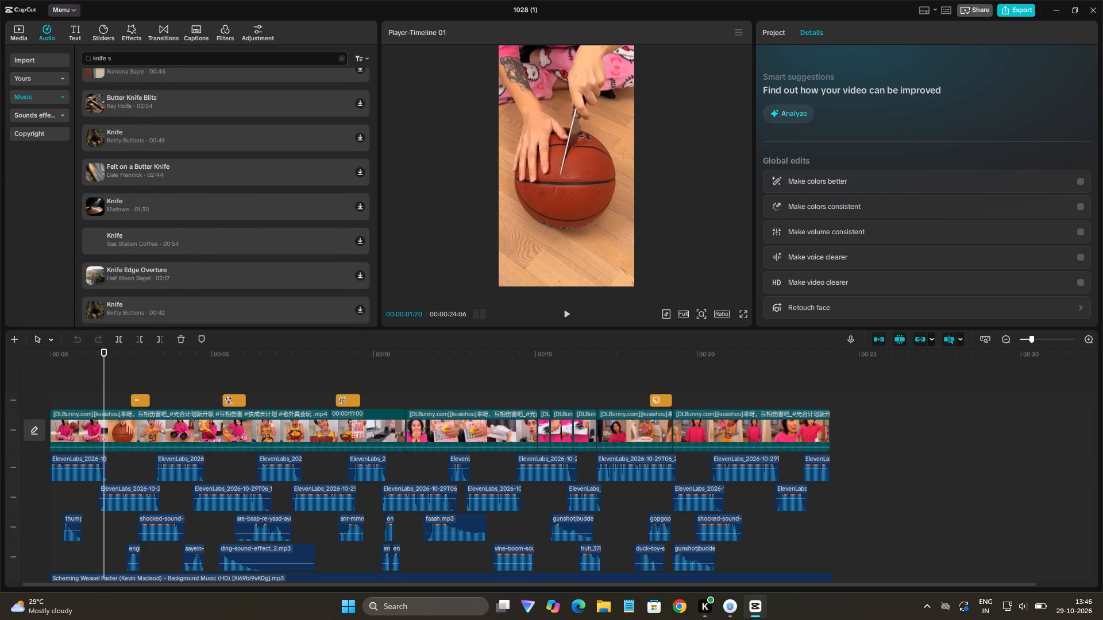
{"action": "type", "text": "ou"}
{"action": "type", "text": "nd"}
{"action": "key", "text": "Return"}
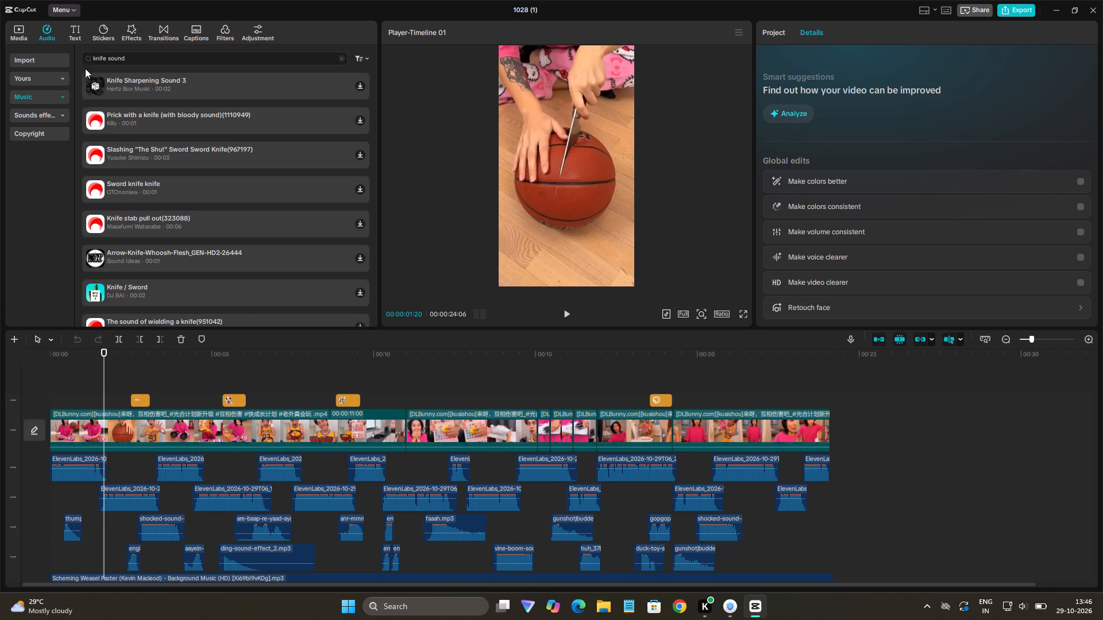
Load and audition the Prick with a knife, Slashing "The Shu!", Sword knife knife and Knife stab pull out sounds.
{"action": "left_click", "coordinate": [151, 126]}
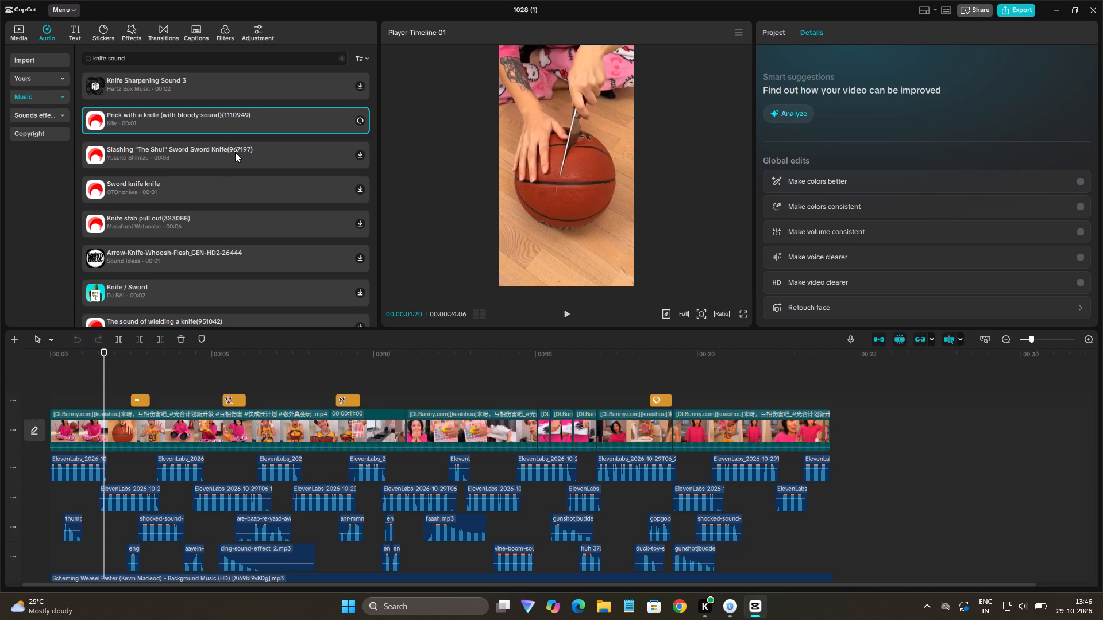
{"action": "left_click", "coordinate": [237, 193]}
{"action": "left_click", "coordinate": [233, 226]}
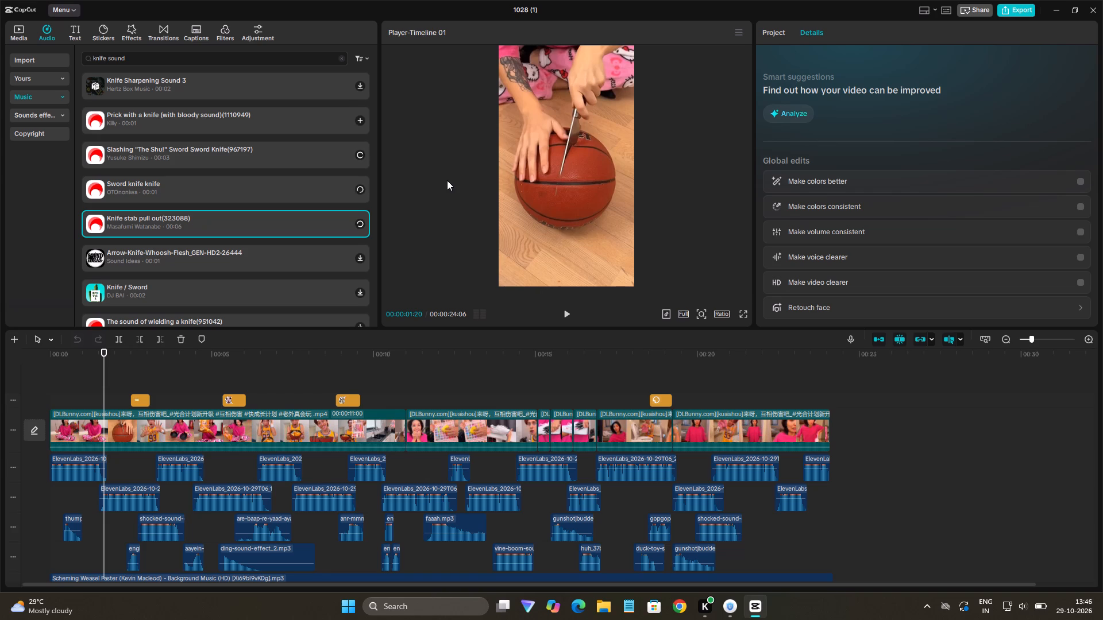
{"action": "left_click", "coordinate": [224, 130]}
{"action": "left_click", "coordinate": [228, 118]}
{"action": "left_click", "coordinate": [215, 152]}
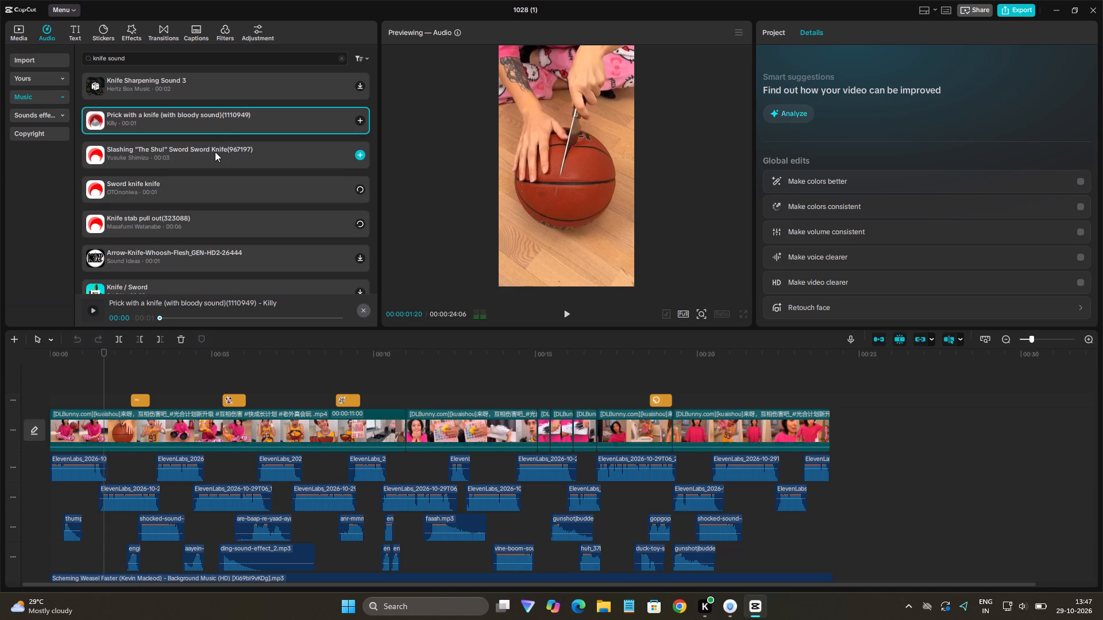
Place the Slashing "The Shu!" Sword Sword Knife(967197) sound on its own audio track at 00:00:01:20, and play back that section.
{"action": "left_click_drag", "start_coordinate": [223, 152], "coordinate": [257, 362]}
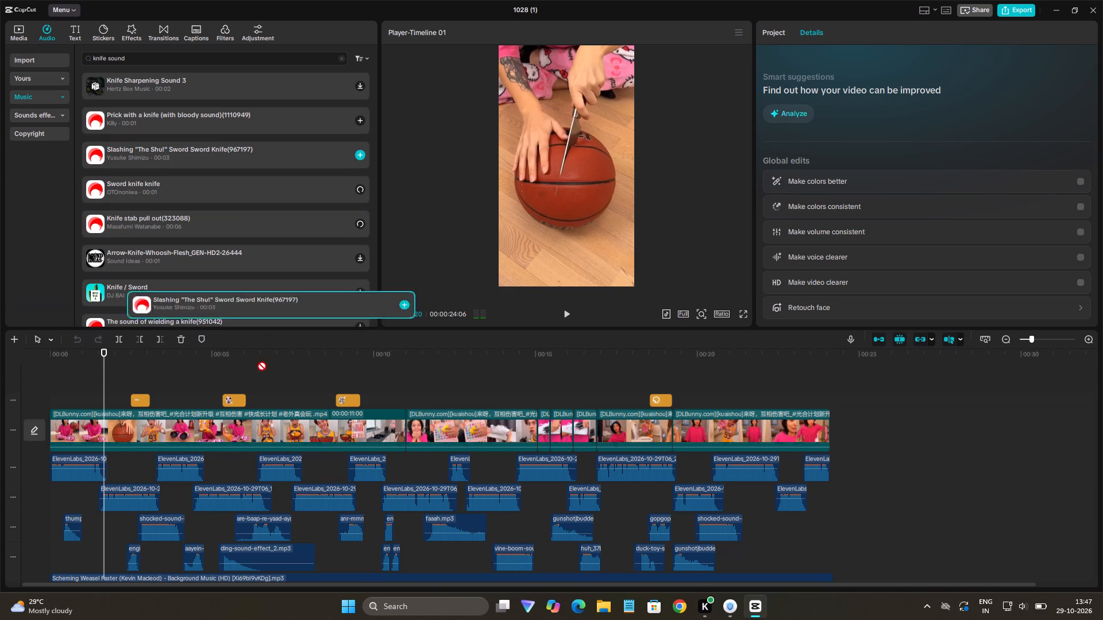
{"action": "left_click_drag", "start_coordinate": [257, 362], "coordinate": [106, 519]}
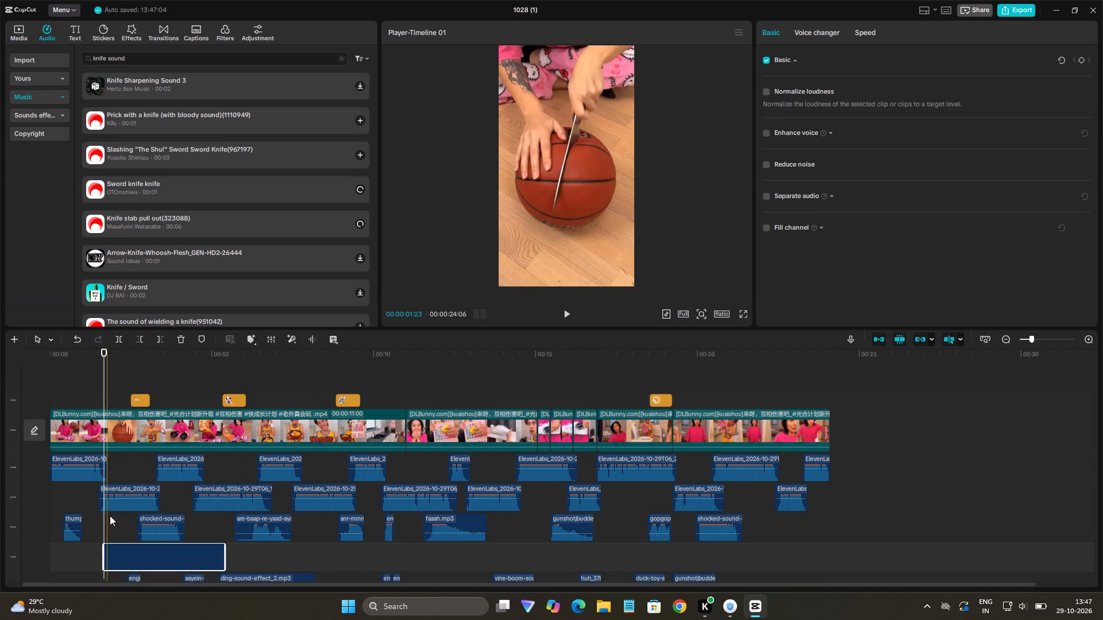
{"action": "scroll", "coordinate": [63, 544], "scroll_direction": "down", "scroll_amount": 4}
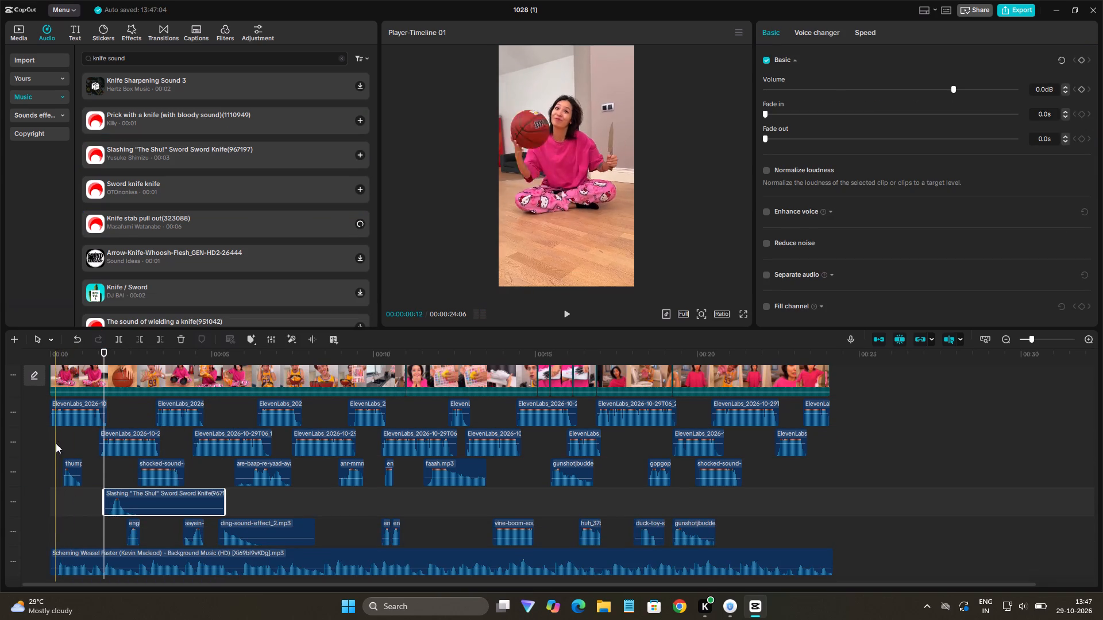
{"action": "key", "text": "space"}
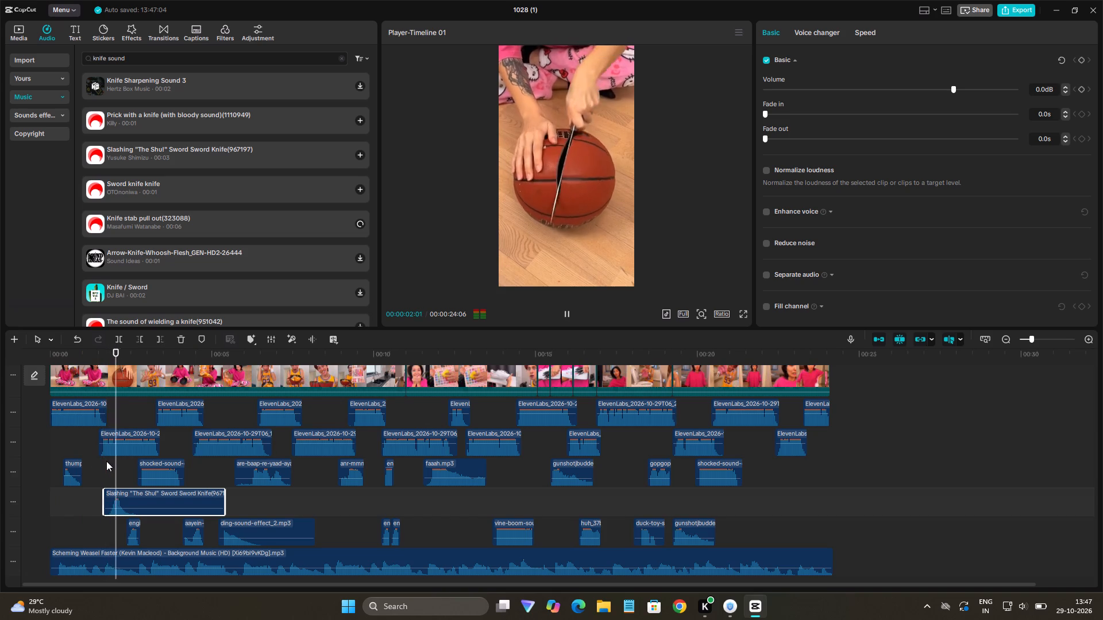
{"action": "key", "text": "space"}
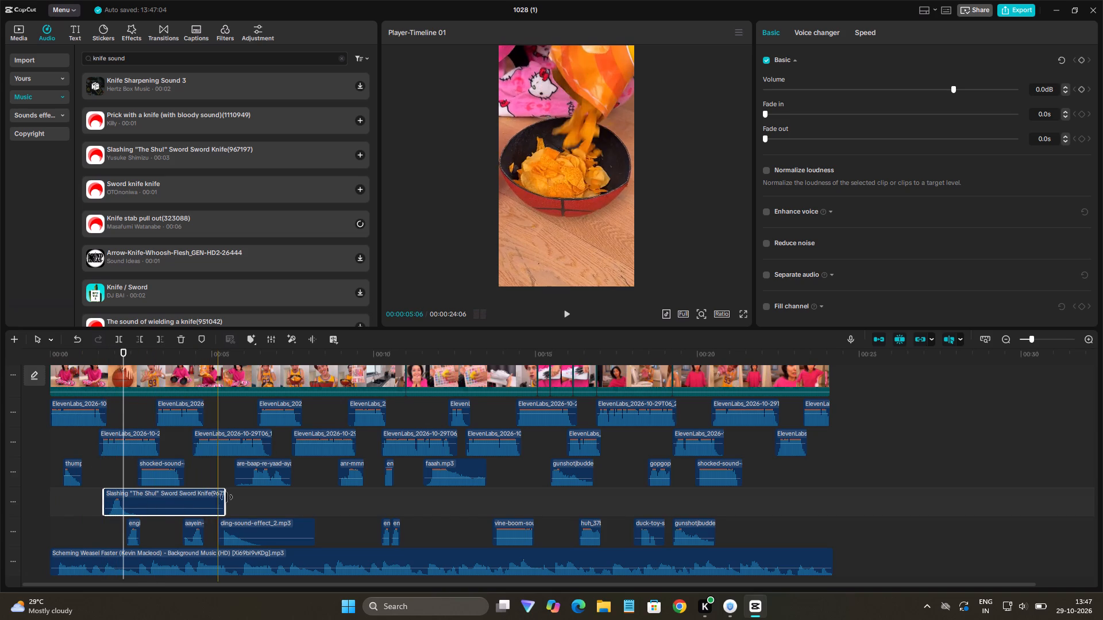
Audition more knife sounds, including Sword knife knife, Knife stab pull out, Knife / Sword and The sound of wielding a knife.
{"action": "left_click", "coordinate": [219, 183]}
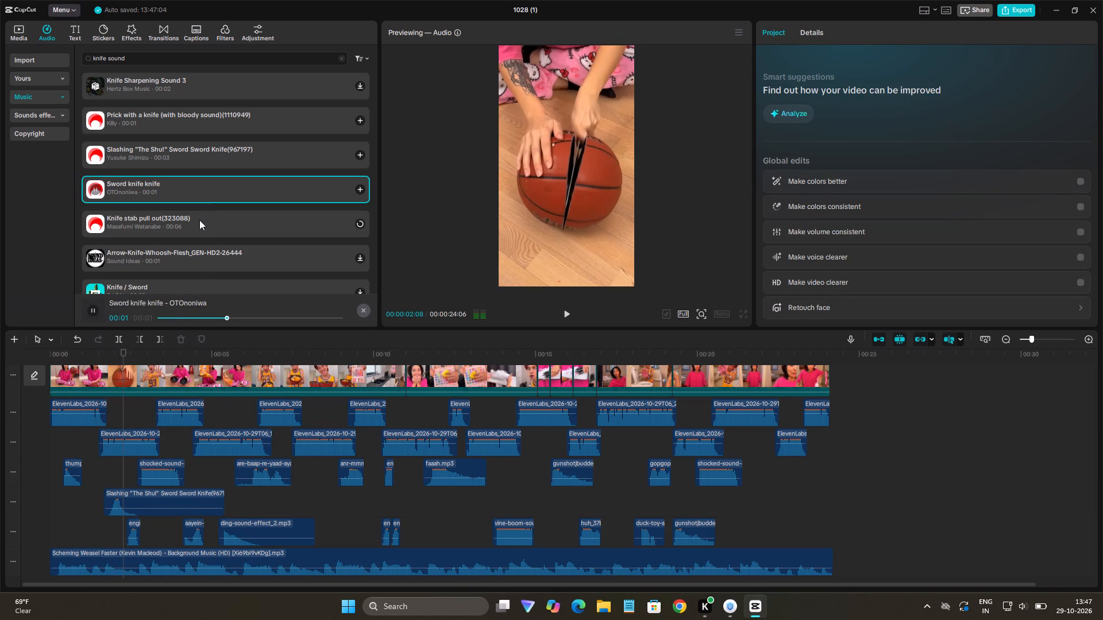
{"action": "left_click", "coordinate": [199, 220]}
{"action": "key", "text": "space"}
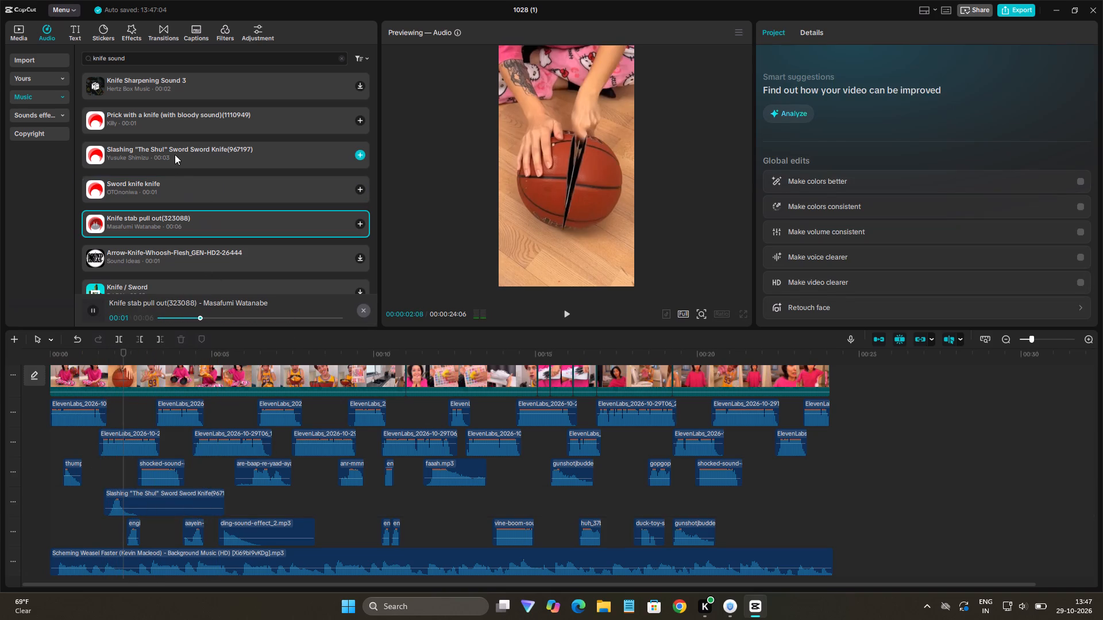
{"action": "left_click", "coordinate": [172, 153]}
{"action": "scroll", "coordinate": [171, 242], "scroll_direction": "down", "scroll_amount": 1}
{"action": "left_click", "coordinate": [171, 242]}
{"action": "key", "text": "space"}
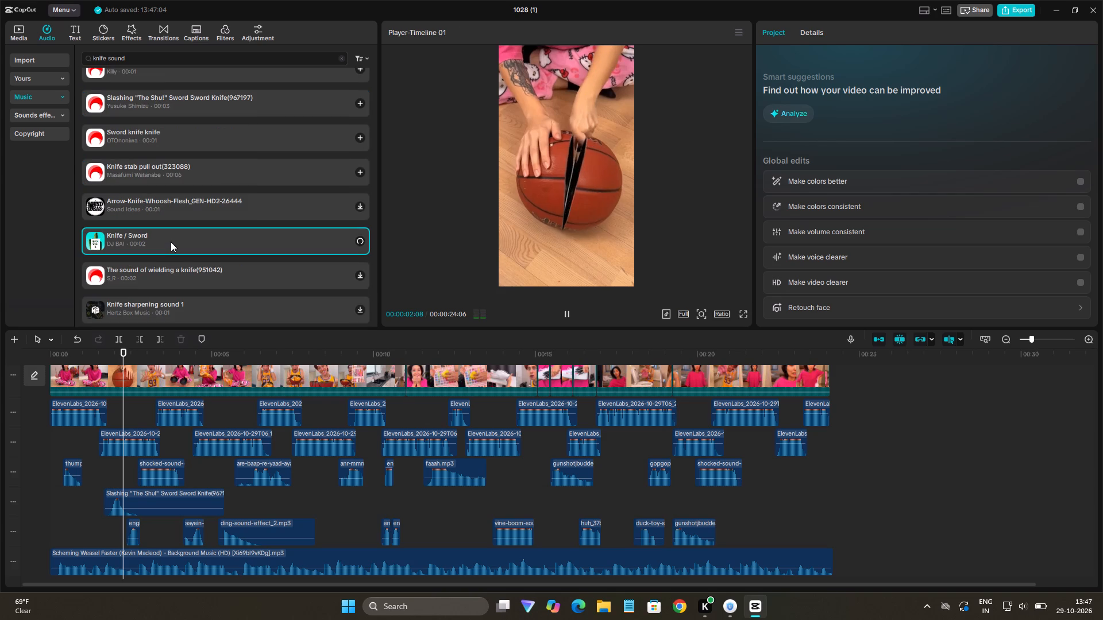
{"action": "key", "text": "space"}
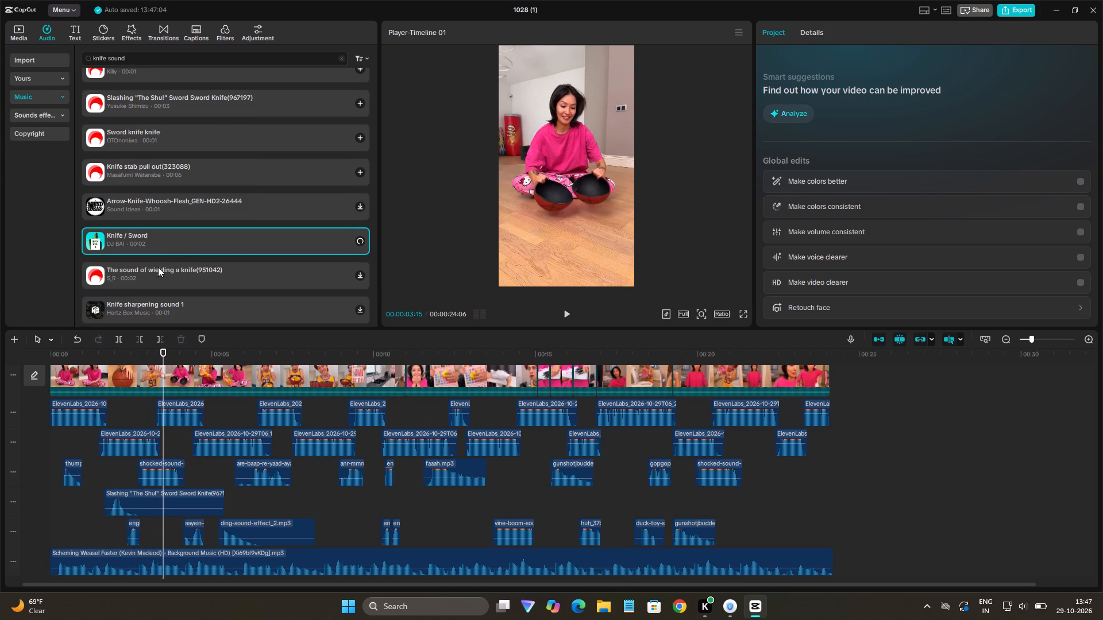
{"action": "left_click", "coordinate": [158, 267]}
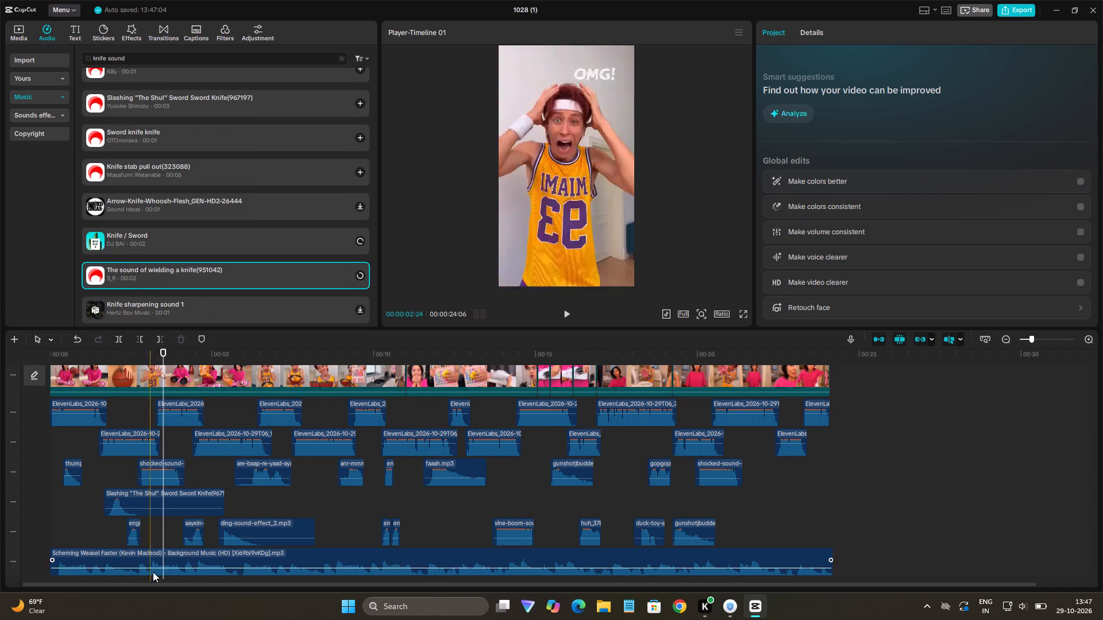
Trim both ends of the Slashing "The Shu!" clip to about half a second around its loudest part.
{"action": "left_click", "coordinate": [190, 511]}
{"action": "left_click_drag", "start_coordinate": [226, 510], "coordinate": [137, 528]}
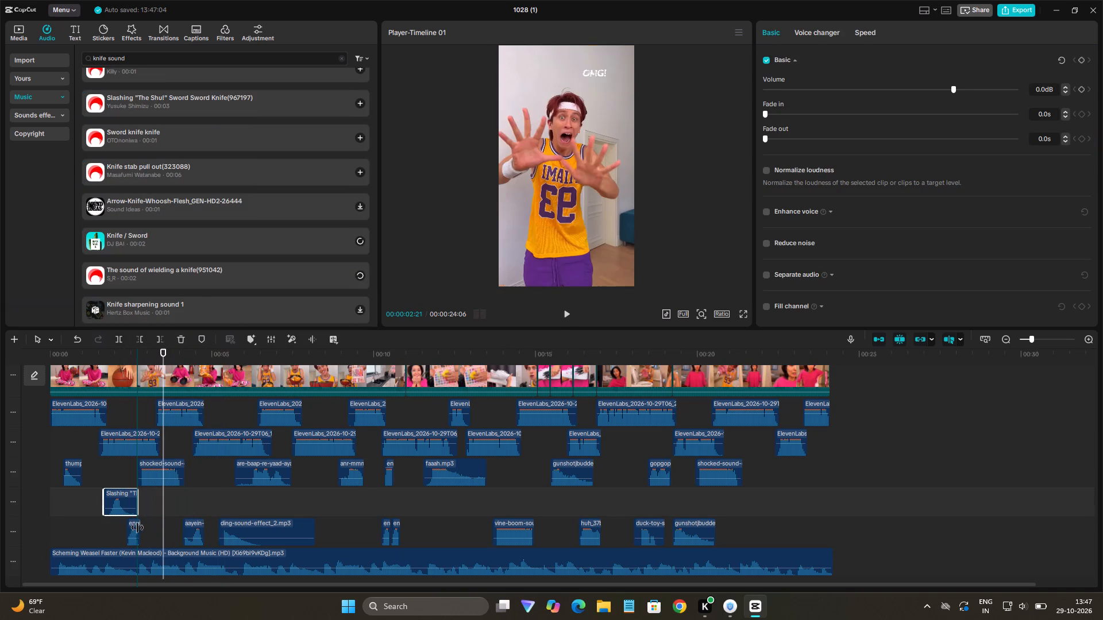
{"action": "left_click_drag", "start_coordinate": [137, 528], "coordinate": [132, 529]}
{"action": "left_click_drag", "start_coordinate": [104, 504], "coordinate": [105, 506]}
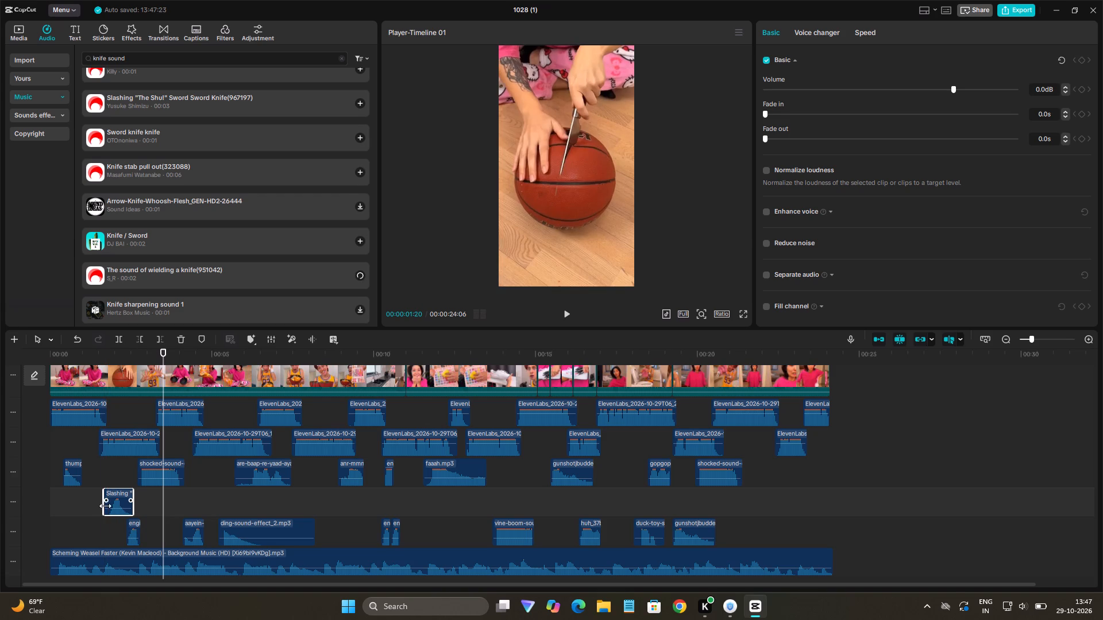
{"action": "left_click_drag", "start_coordinate": [105, 506], "coordinate": [89, 515]}
{"action": "left_click_drag", "start_coordinate": [105, 511], "coordinate": [112, 525]}
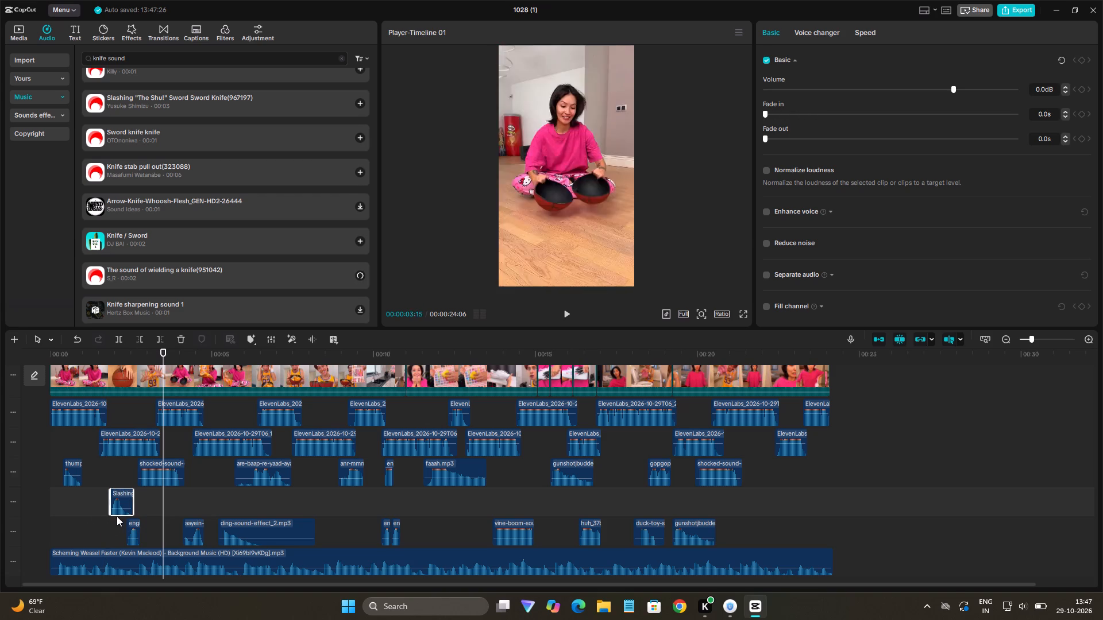
{"action": "left_click_drag", "start_coordinate": [132, 507], "coordinate": [125, 514]}
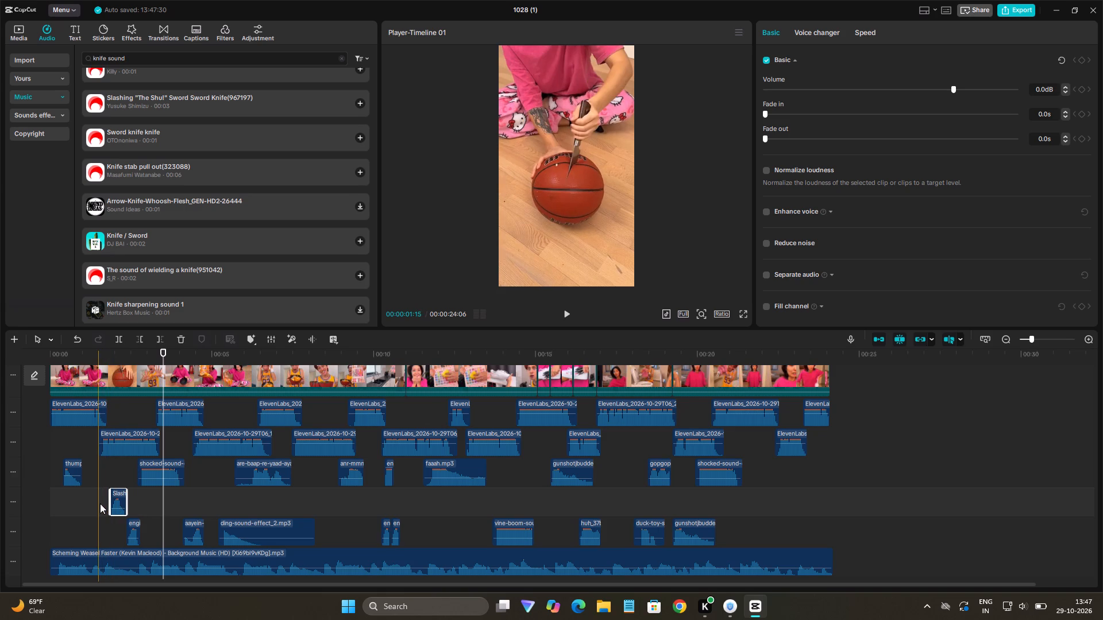
Move the trimmed Slashing clip earlier so it starts at about 00:00:01:12, where the knife enters the basketball.
{"action": "left_click", "coordinate": [100, 503]}
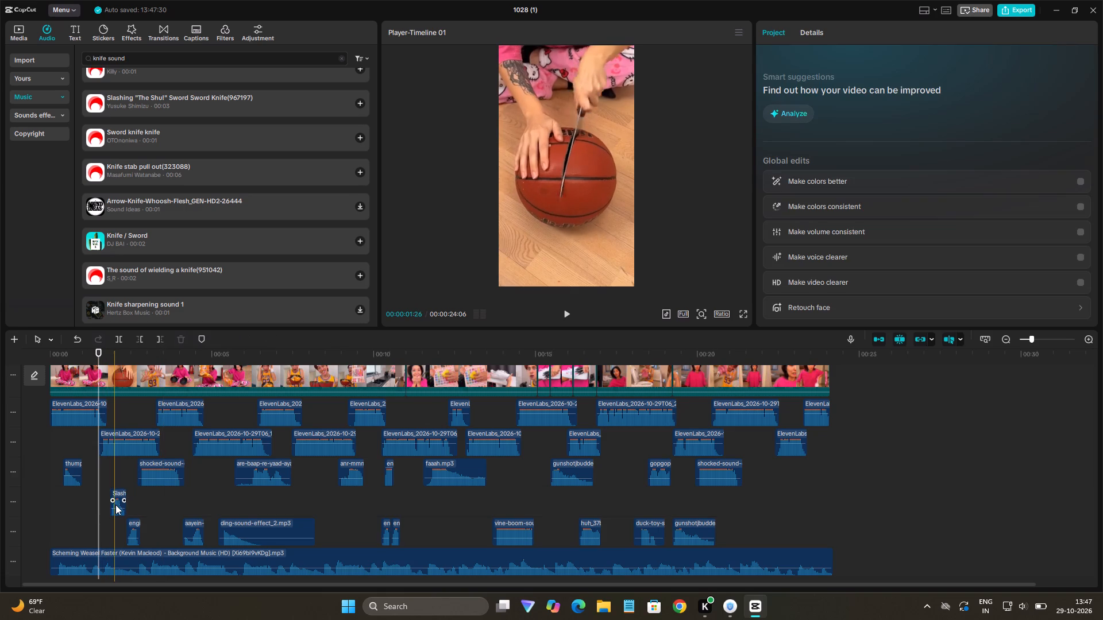
{"action": "left_click_drag", "start_coordinate": [116, 506], "coordinate": [108, 508]}
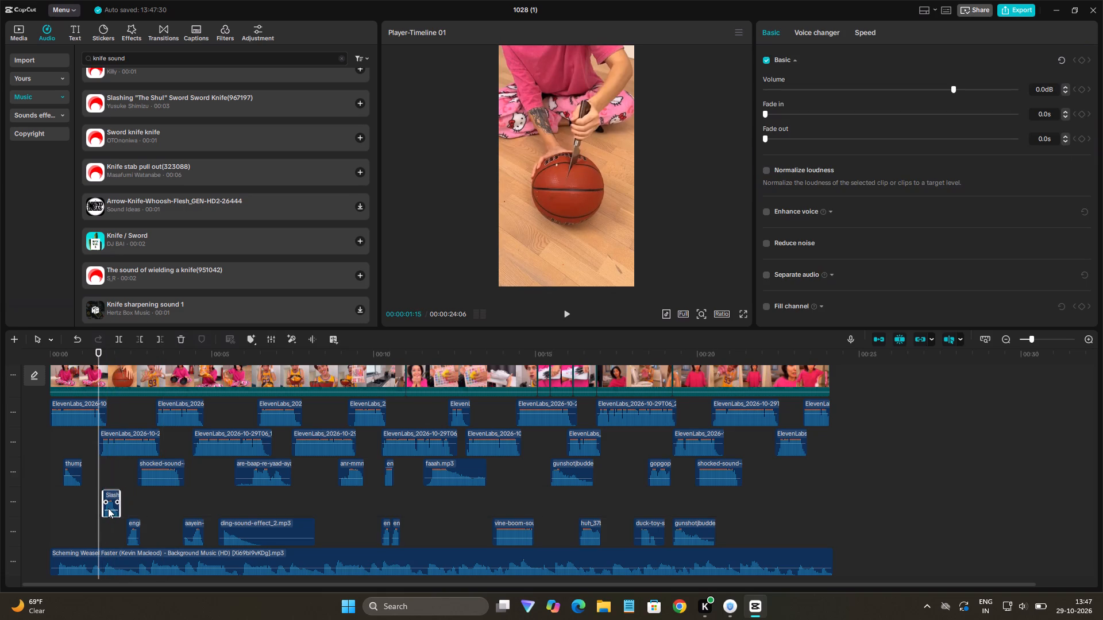
{"action": "left_click_drag", "start_coordinate": [108, 508], "coordinate": [101, 506]}
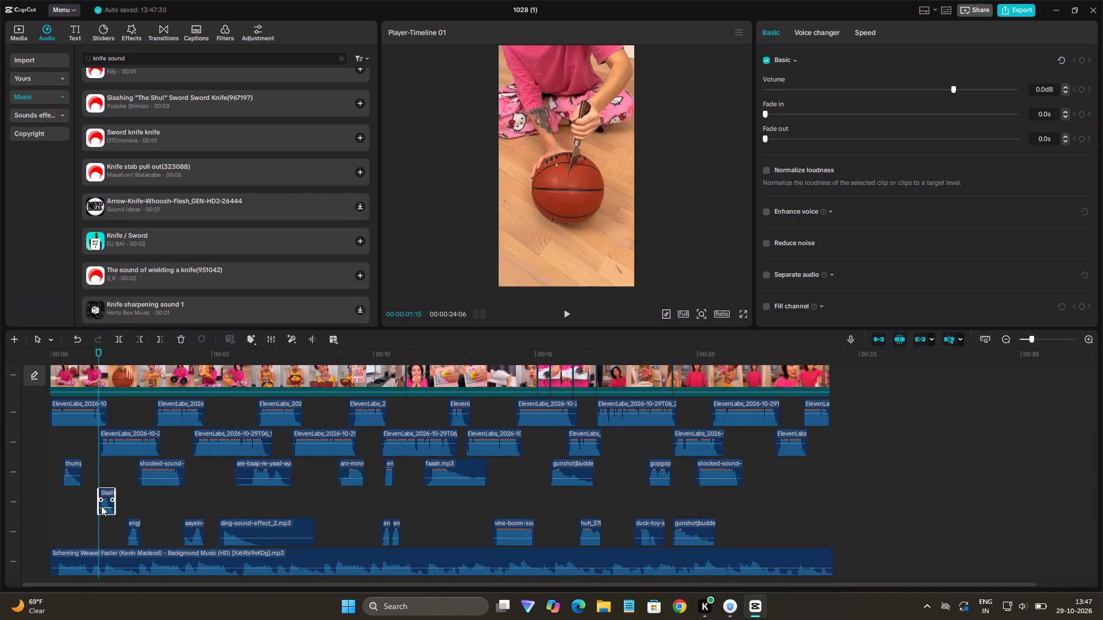
{"action": "left_click_drag", "start_coordinate": [101, 506], "coordinate": [101, 507]}
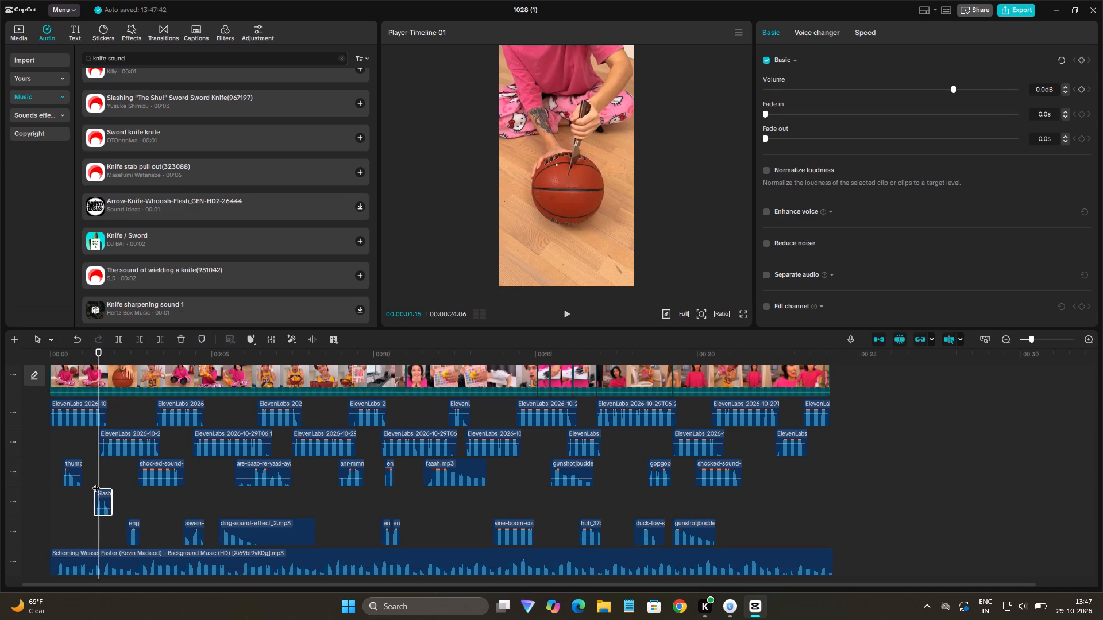
Copy the trimmed Slashing clip and paste three overlapping copies, at 00:00:01:23, about 00:00:02:02 and shortly after that.
{"action": "left_click", "coordinate": [96, 482]}
{"action": "key", "text": "ctrl+c"}
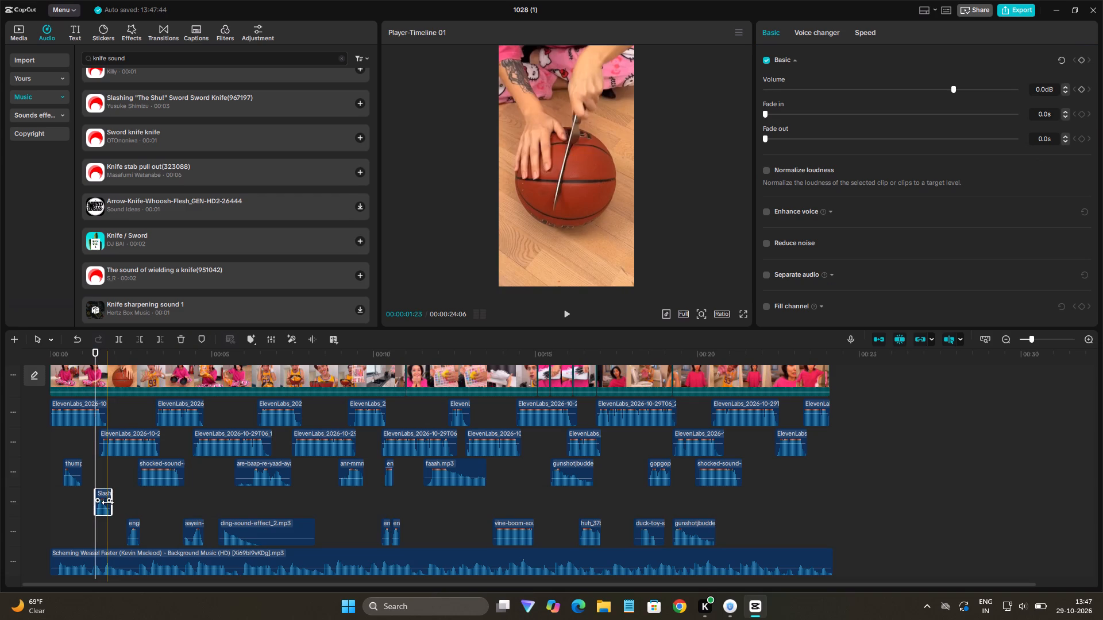
{"action": "key", "text": "space"}
{"action": "key", "text": "space"}
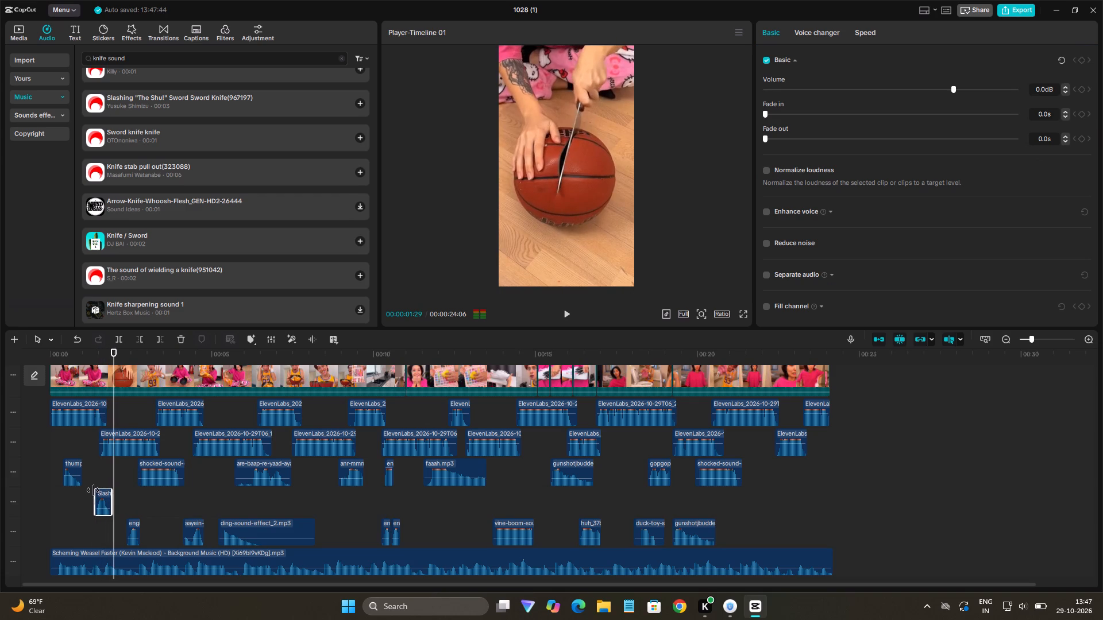
{"action": "left_click", "coordinate": [106, 483]}
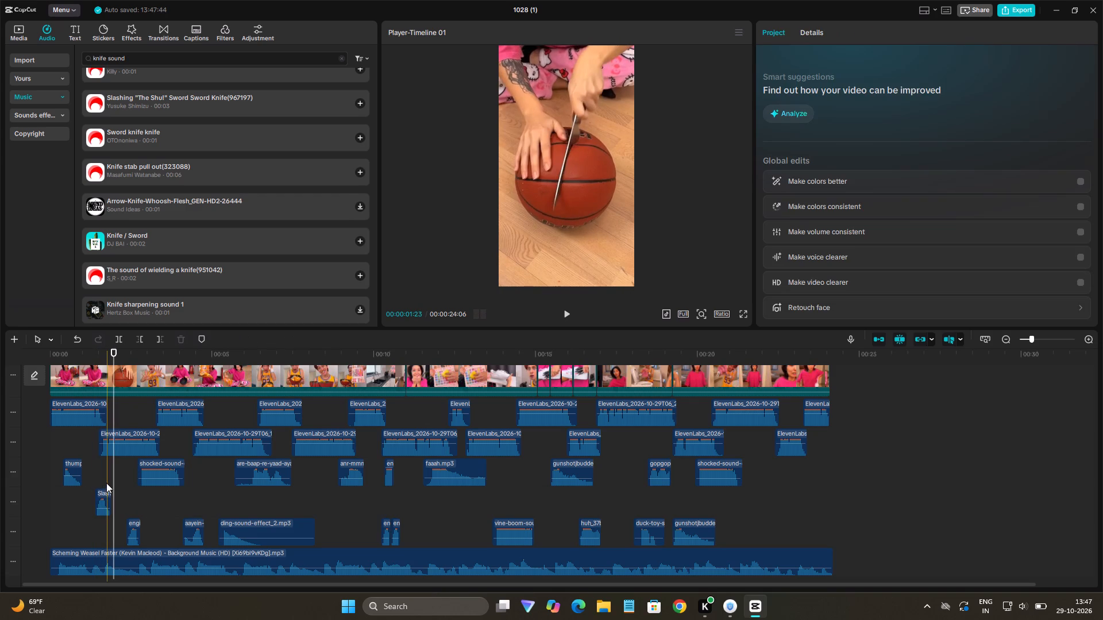
{"action": "key", "text": "ctrl+v"}
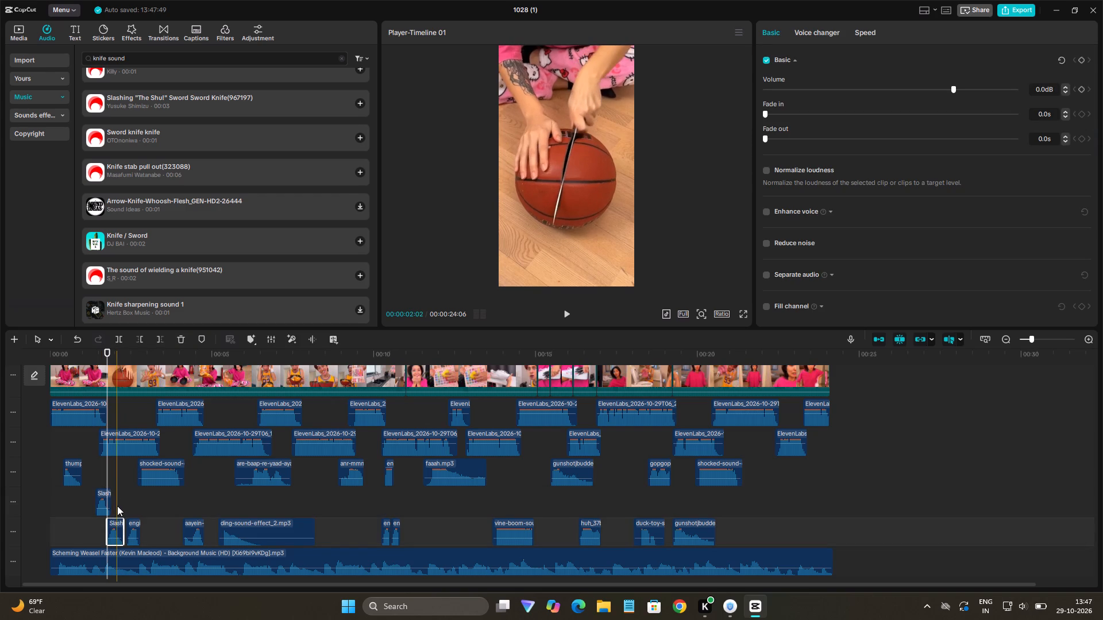
{"action": "key", "text": "ctrl+v"}
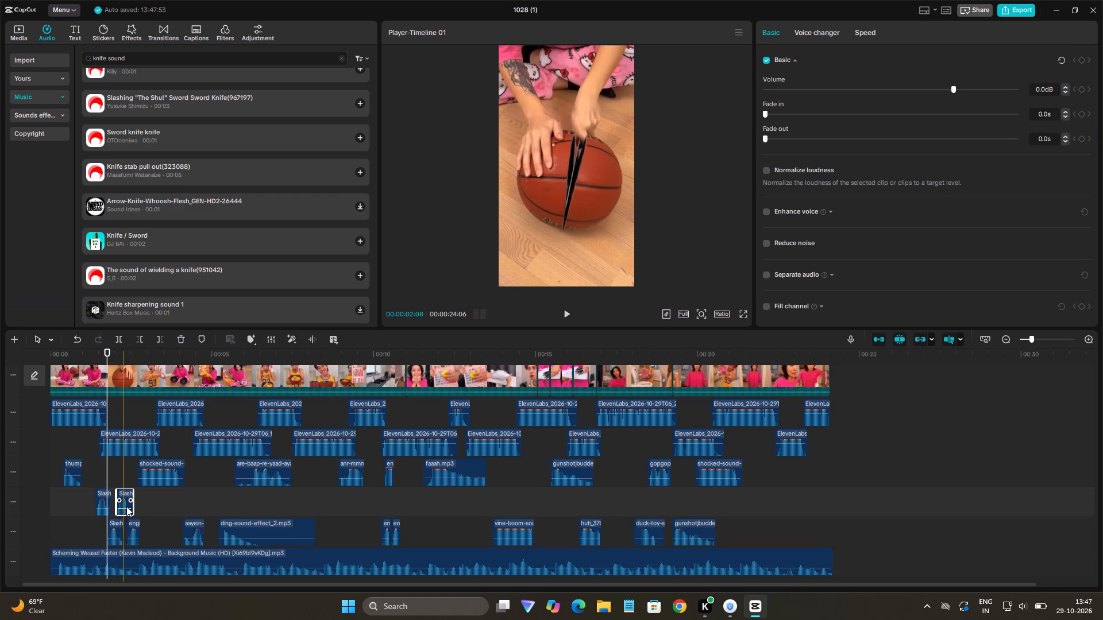
{"action": "key", "text": "ctrl+v"}
Delete the last pasted Slashing copy, playing back the basketball cut before and after removing it.
{"action": "left_click", "coordinate": [84, 507]}
{"action": "key", "text": "space"}
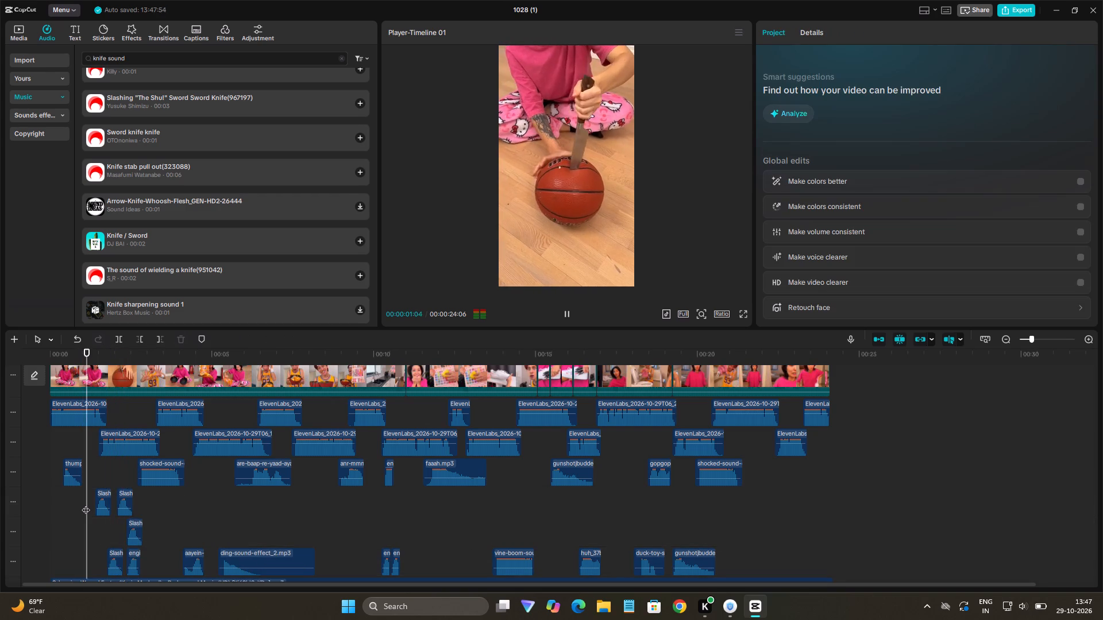
{"action": "key", "text": "space"}
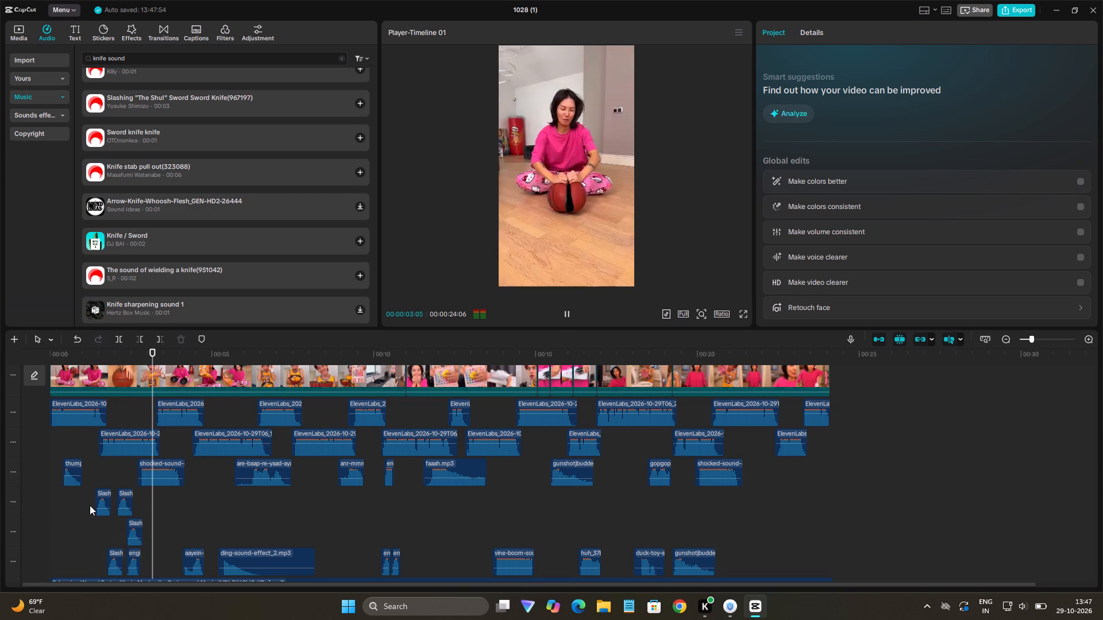
{"action": "left_click", "coordinate": [135, 538]}
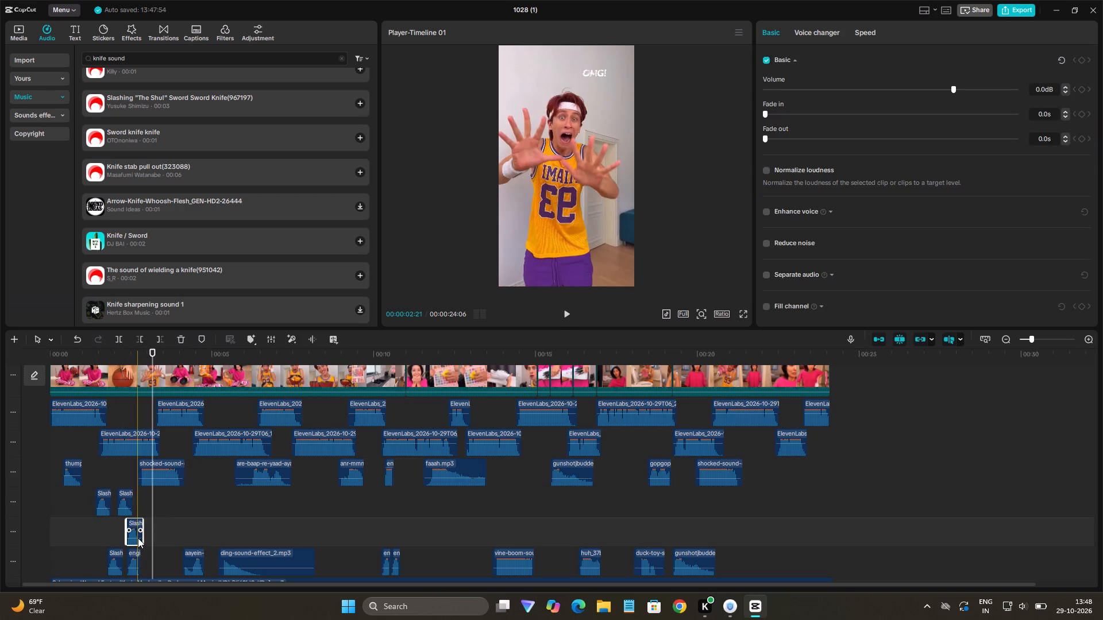
{"action": "key", "text": "BackSpace"}
{"action": "left_click", "coordinate": [92, 500]}
{"action": "key", "text": "space"}
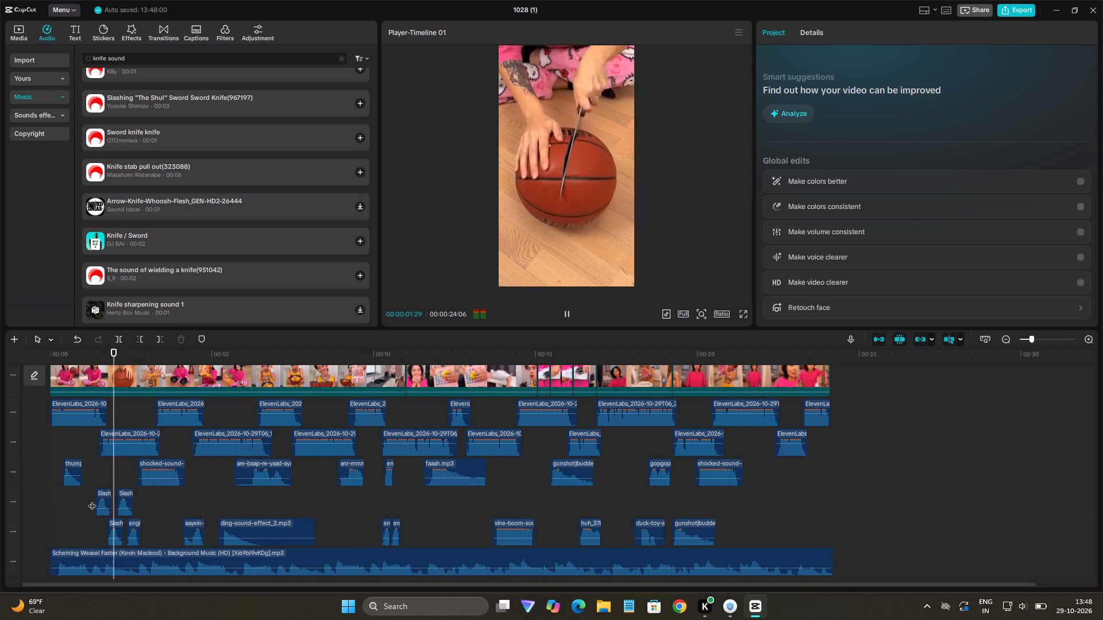
{"action": "key", "text": "space"}
Lower the volume of all three Slashing clips together and play back the opening section.
{"action": "left_click_drag", "start_coordinate": [160, 529], "coordinate": [123, 517]}
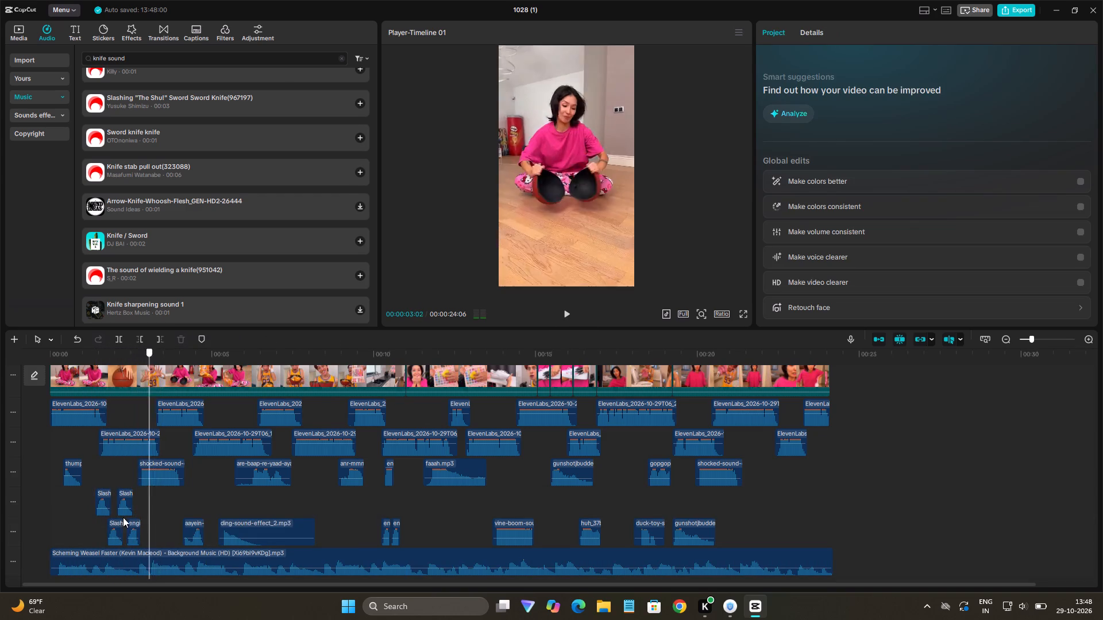
{"action": "left_click_drag", "start_coordinate": [123, 517], "coordinate": [121, 516]}
{"action": "left_click_drag", "start_coordinate": [82, 490], "coordinate": [121, 527]}
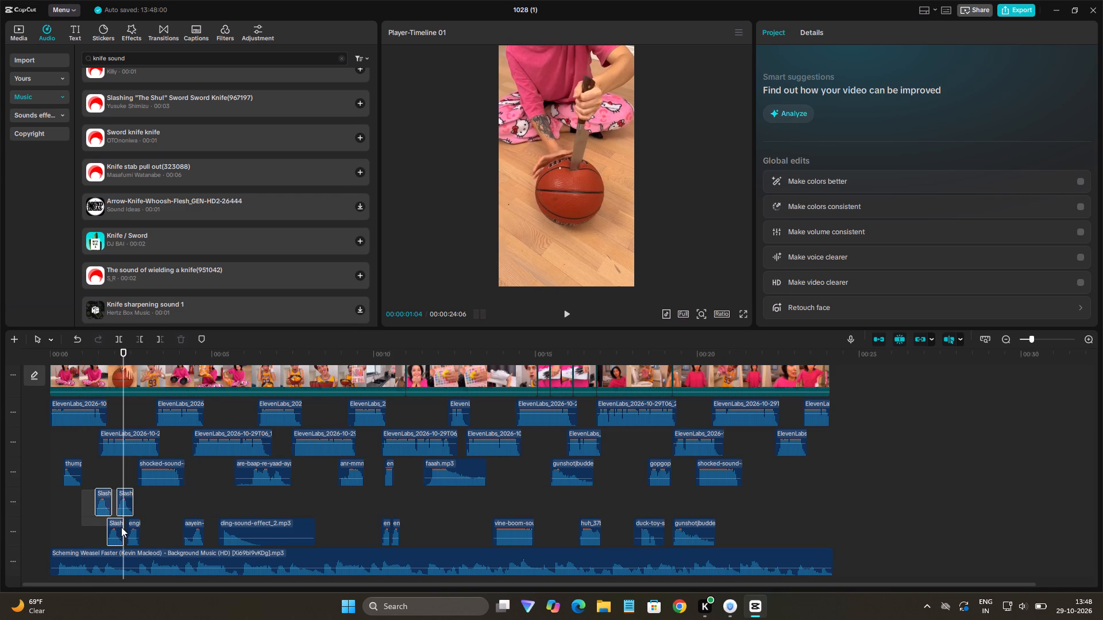
{"action": "left_click_drag", "start_coordinate": [121, 527], "coordinate": [122, 528]}
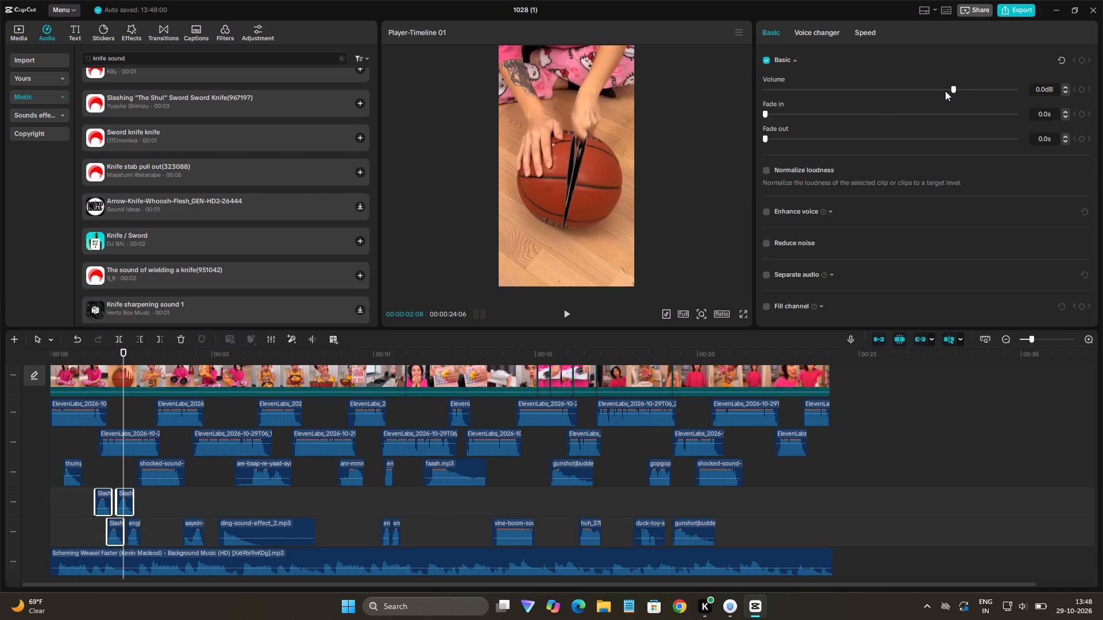
{"action": "left_click", "coordinate": [945, 91]}
{"action": "left_click", "coordinate": [933, 88]}
{"action": "left_click", "coordinate": [65, 503]}
{"action": "key", "text": "space"}
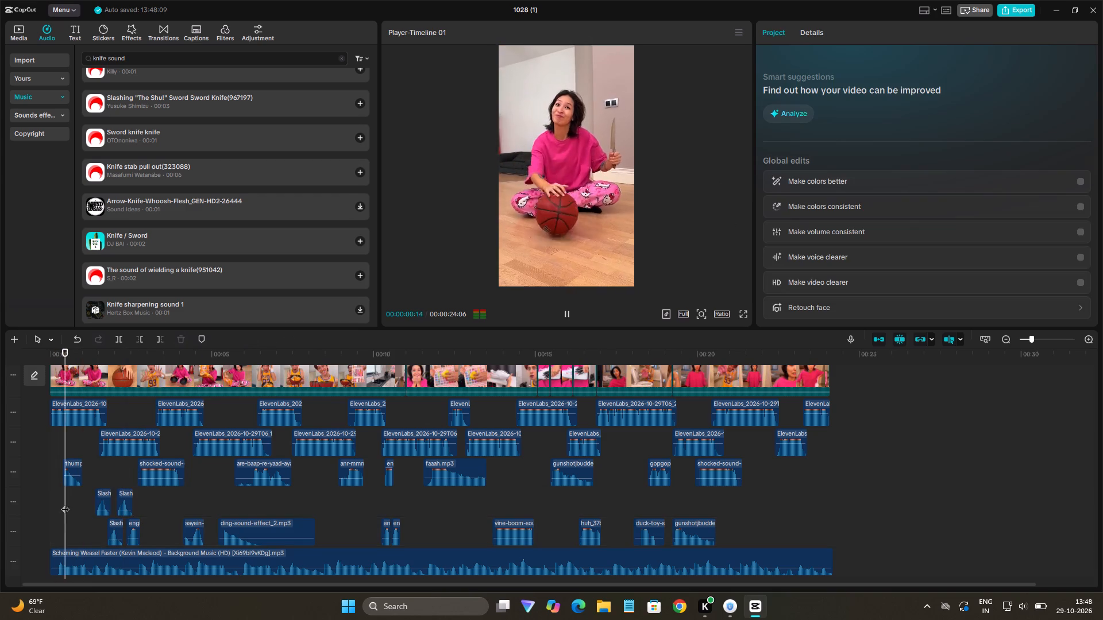
{"action": "key", "text": "space"}
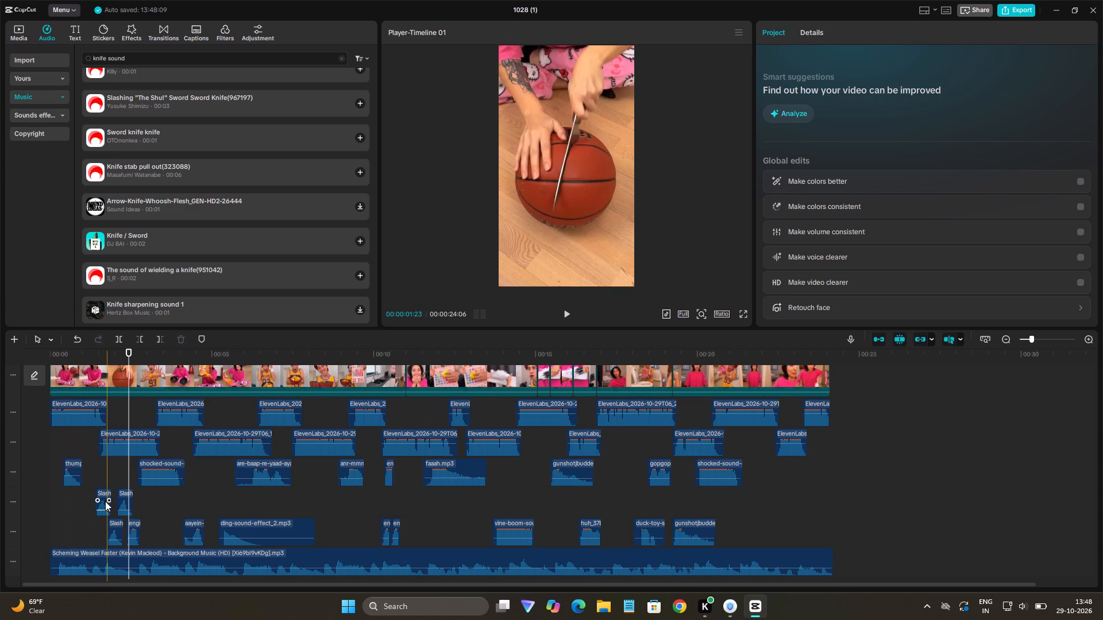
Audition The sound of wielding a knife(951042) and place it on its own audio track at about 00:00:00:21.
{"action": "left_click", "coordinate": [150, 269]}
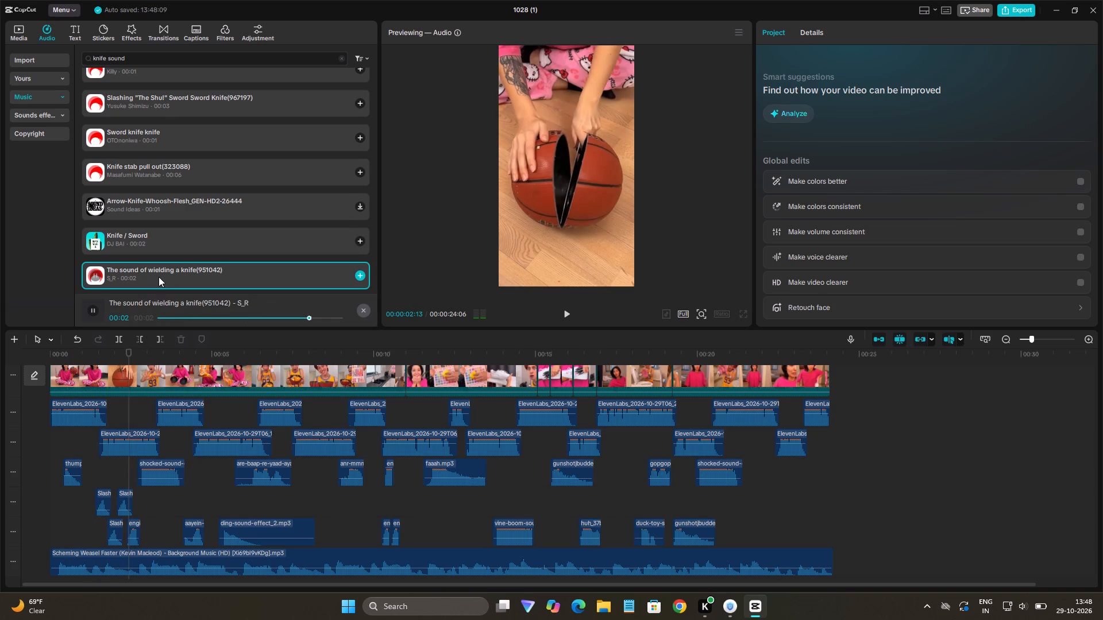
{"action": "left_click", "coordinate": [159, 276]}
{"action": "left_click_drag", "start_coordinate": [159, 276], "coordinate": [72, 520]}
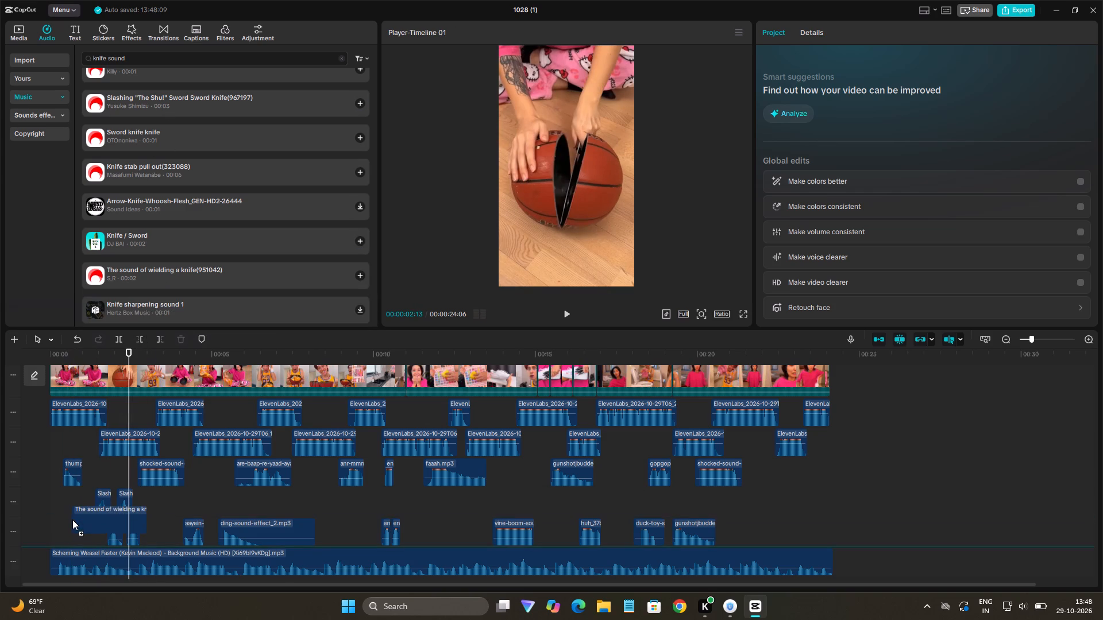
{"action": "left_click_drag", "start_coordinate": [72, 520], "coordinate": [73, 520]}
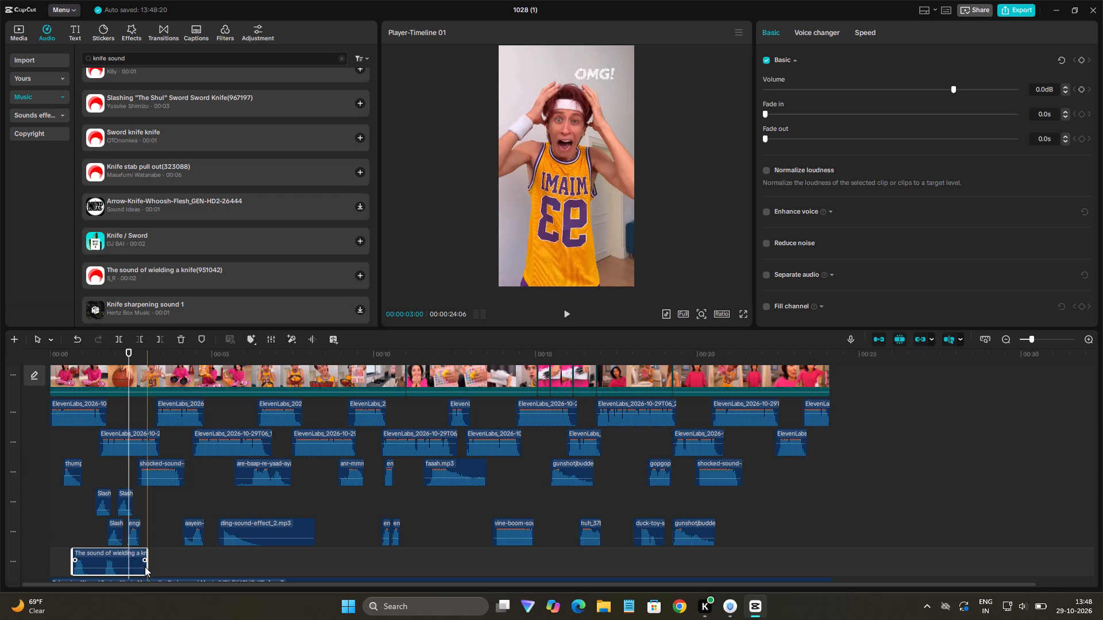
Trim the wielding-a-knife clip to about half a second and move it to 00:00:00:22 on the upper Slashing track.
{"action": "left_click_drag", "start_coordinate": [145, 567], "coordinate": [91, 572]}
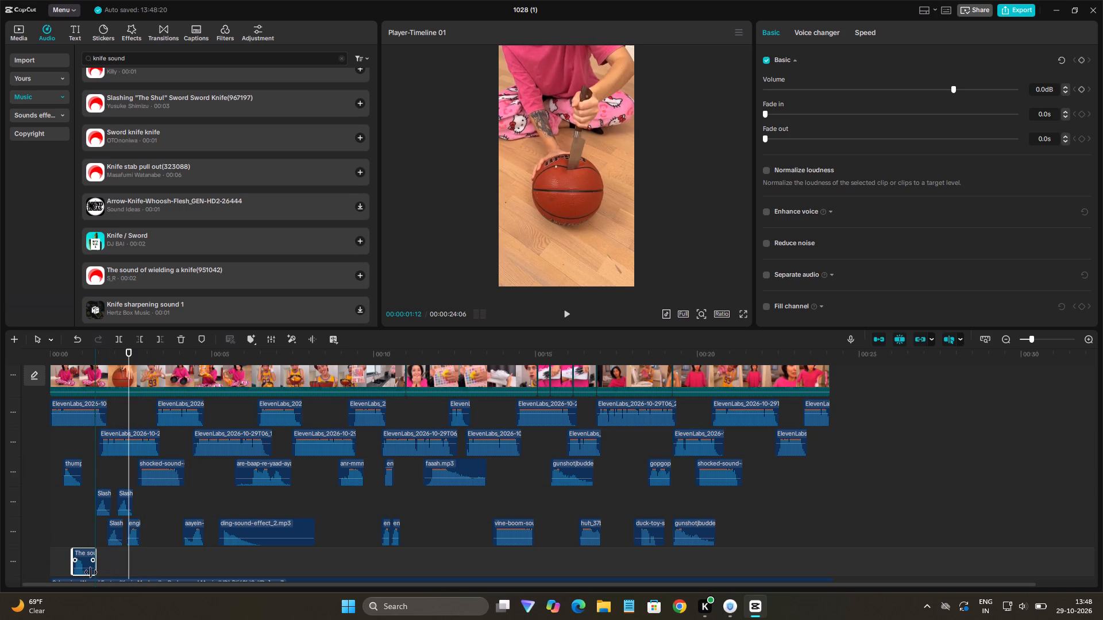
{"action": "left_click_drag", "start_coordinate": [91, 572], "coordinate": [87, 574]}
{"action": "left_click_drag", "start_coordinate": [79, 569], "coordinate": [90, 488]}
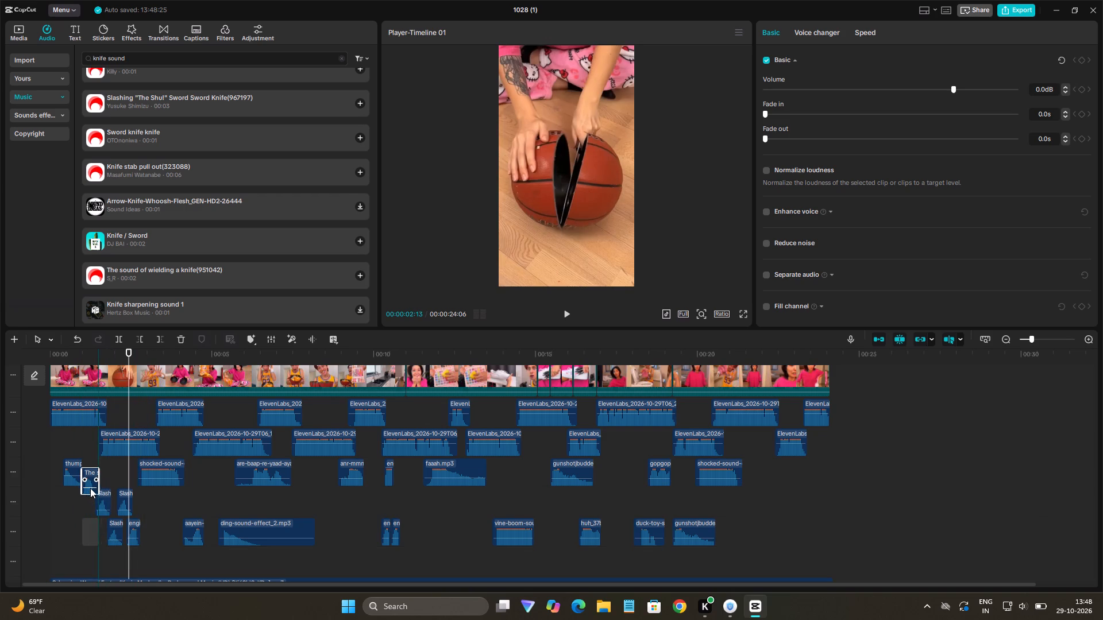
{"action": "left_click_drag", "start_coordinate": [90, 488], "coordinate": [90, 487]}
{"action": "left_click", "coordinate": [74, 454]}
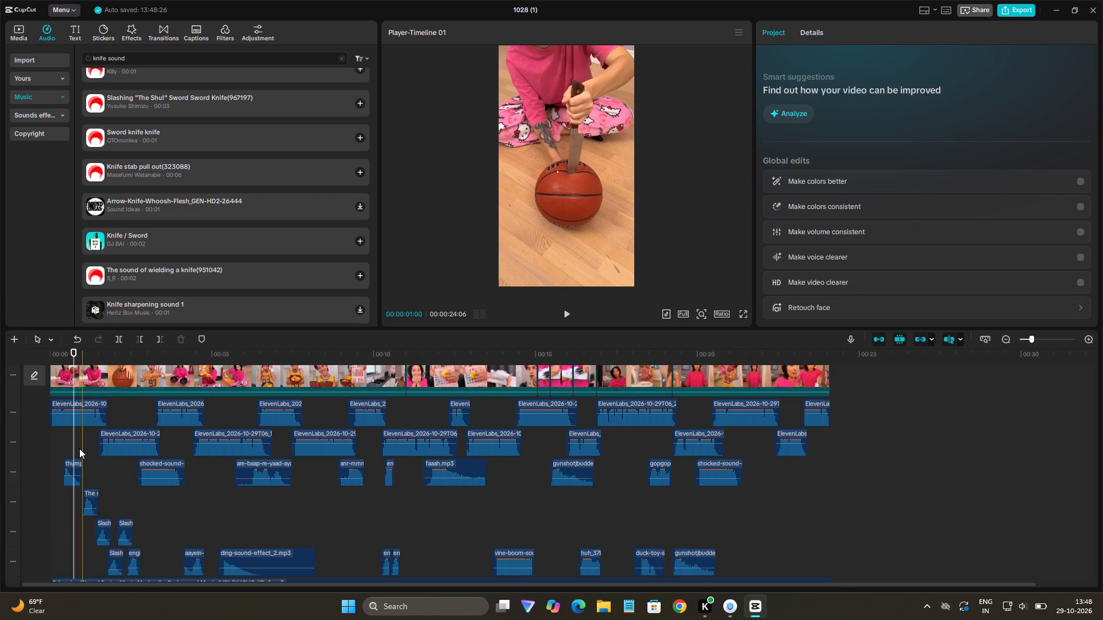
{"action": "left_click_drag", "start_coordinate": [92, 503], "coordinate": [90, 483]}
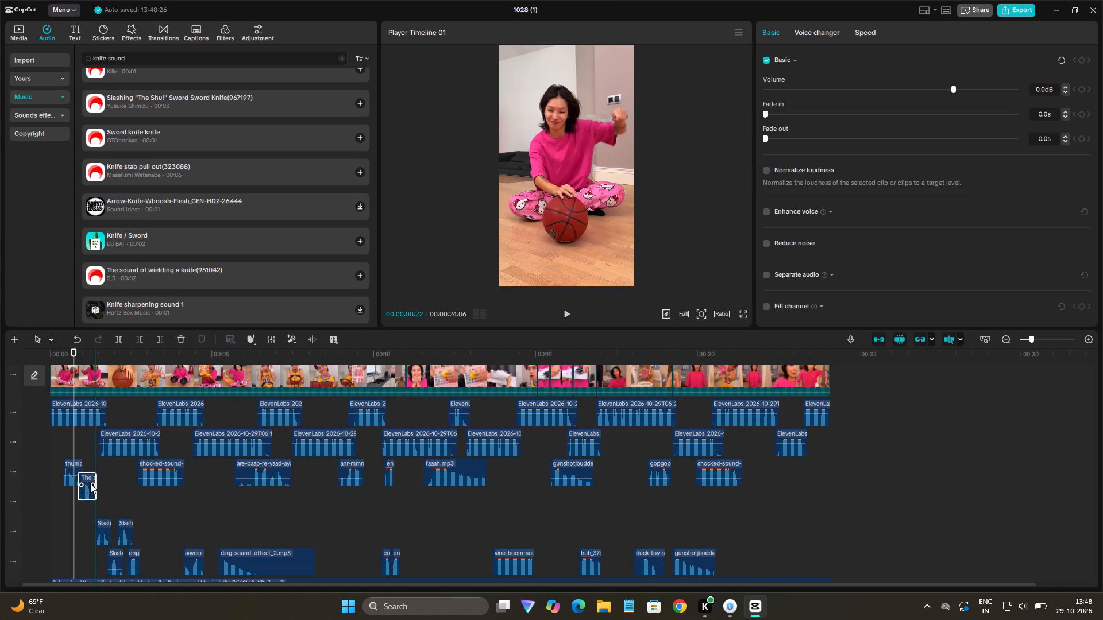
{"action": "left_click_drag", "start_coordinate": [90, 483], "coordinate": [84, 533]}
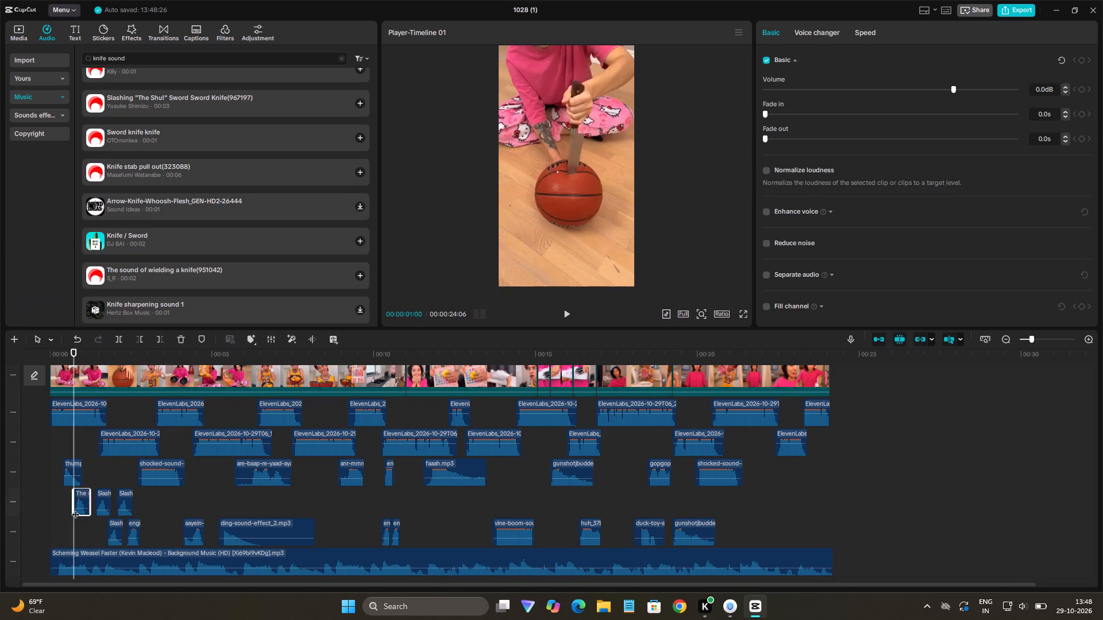
Play back the opening with the wielding sound, and audition Sword knife knife and Knife stab pull out(323088).
{"action": "left_click", "coordinate": [71, 504]}
{"action": "key", "text": "space"}
{"action": "left_click", "coordinate": [61, 506]}
{"action": "key", "text": "space"}
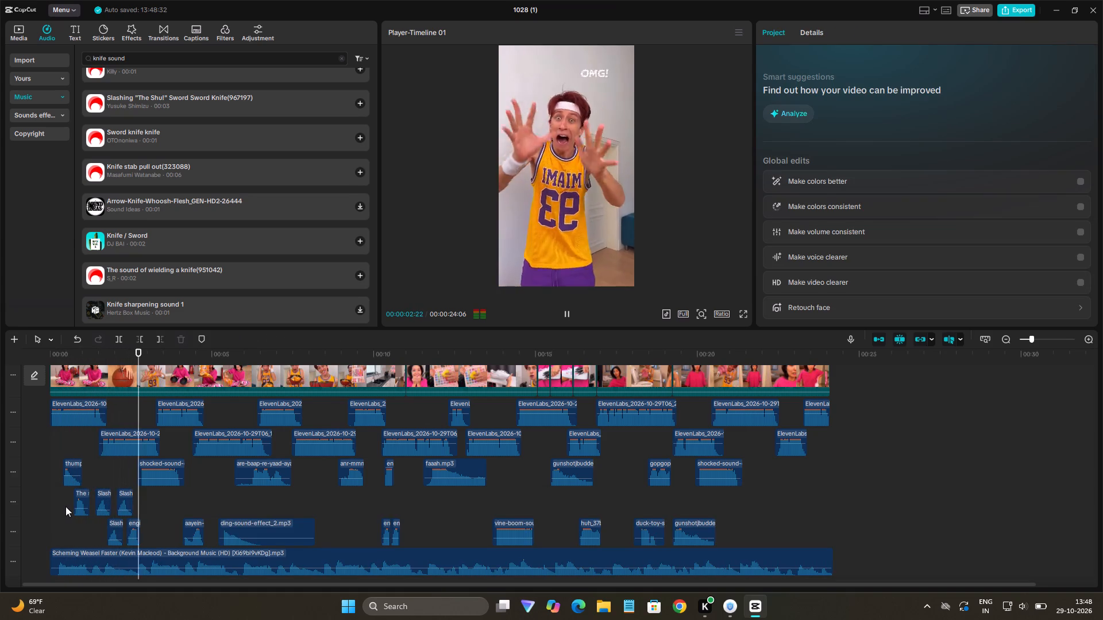
{"action": "left_click", "coordinate": [126, 143]}
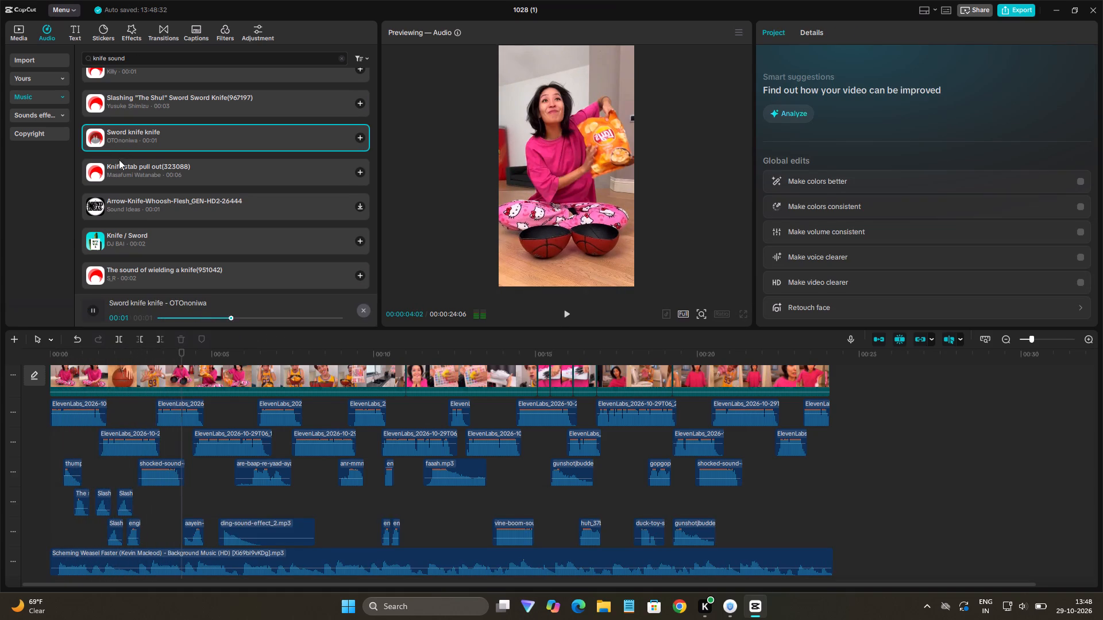
{"action": "left_click", "coordinate": [117, 168]}
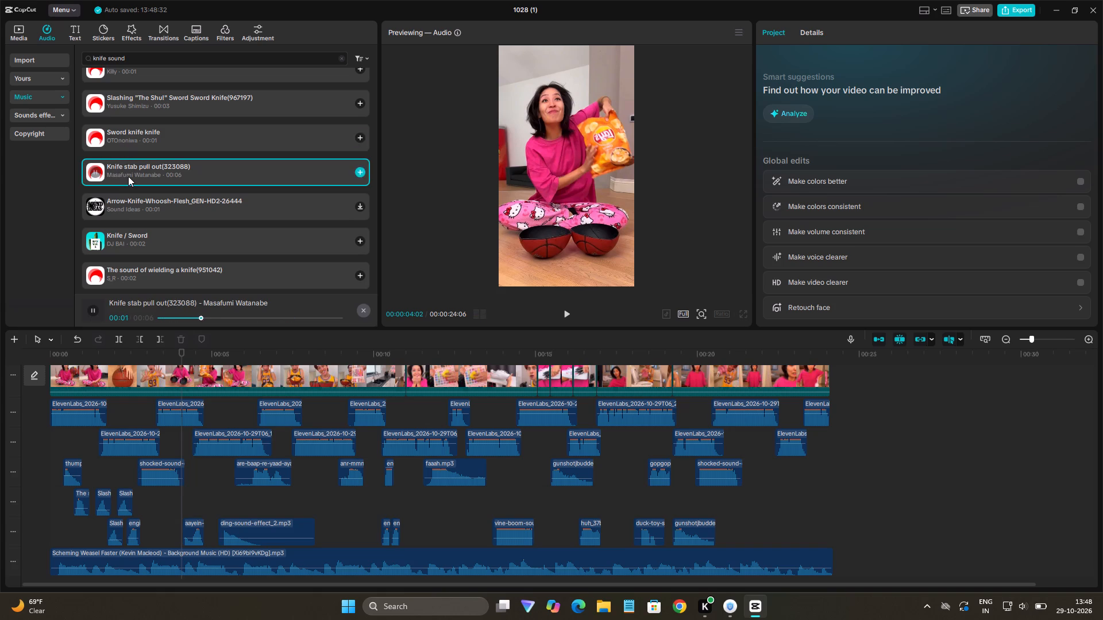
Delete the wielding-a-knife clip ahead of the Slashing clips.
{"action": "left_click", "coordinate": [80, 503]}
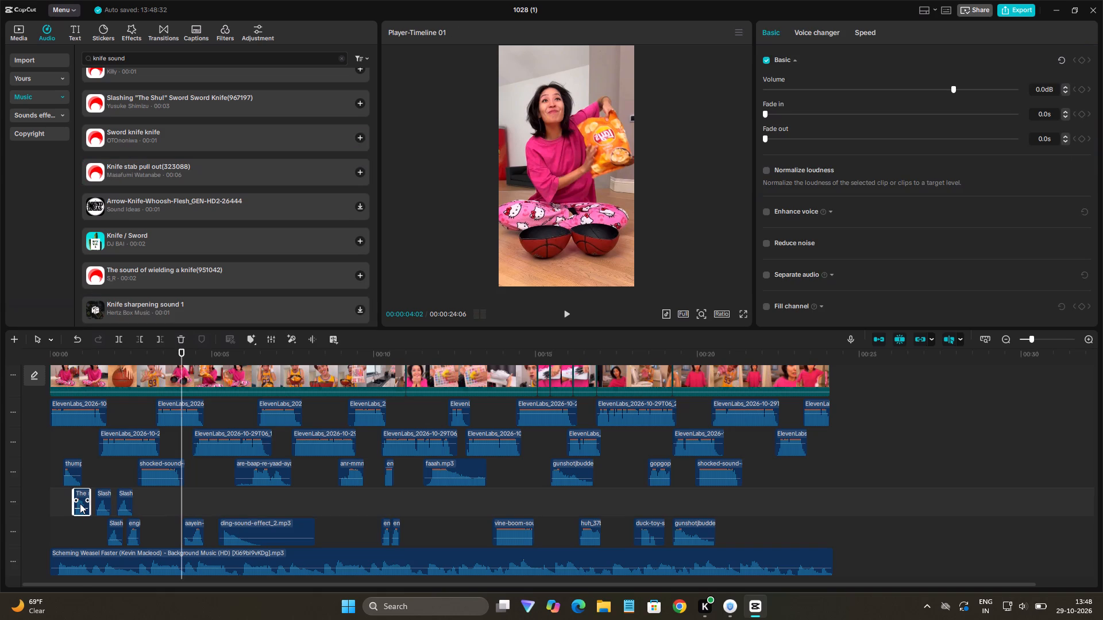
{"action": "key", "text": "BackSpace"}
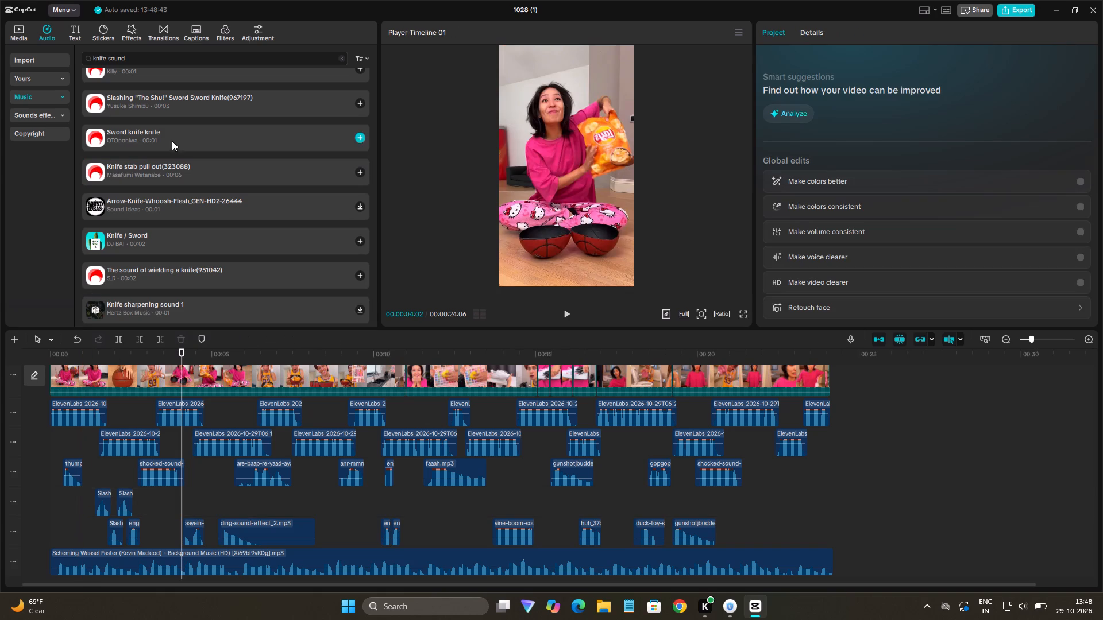
Place Knife stab pull out(323088) on its own audio track, starting at about 00:00:00:13.
{"action": "left_click", "coordinate": [163, 168]}
{"action": "left_click_drag", "start_coordinate": [163, 168], "coordinate": [78, 459]}
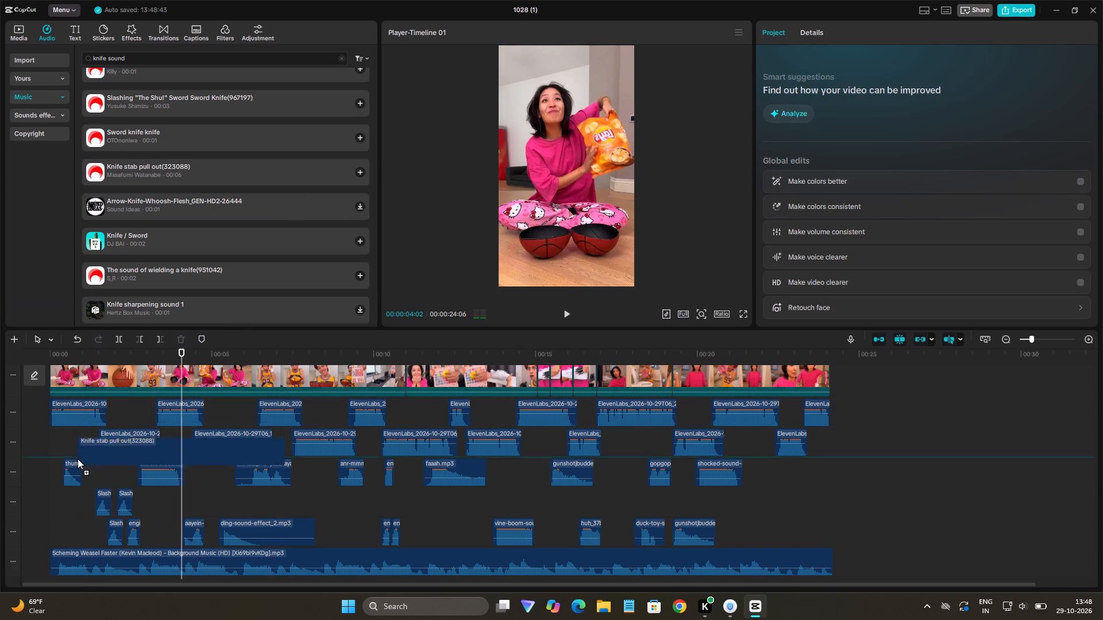
{"action": "left_click_drag", "start_coordinate": [78, 459], "coordinate": [66, 497]}
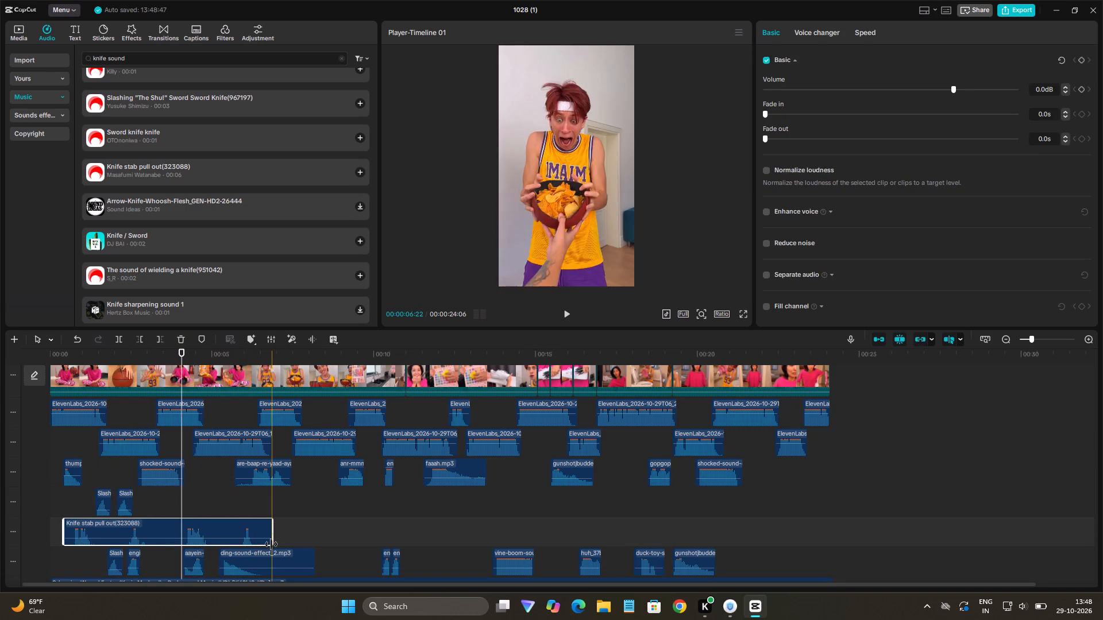
Trim the Knife stab pull out clip to about 0.6 seconds and move it ahead of the first Slashing clip on the upper Slashing track.
{"action": "left_click_drag", "start_coordinate": [271, 539], "coordinate": [122, 544]}
{"action": "left_click_drag", "start_coordinate": [125, 537], "coordinate": [115, 542]}
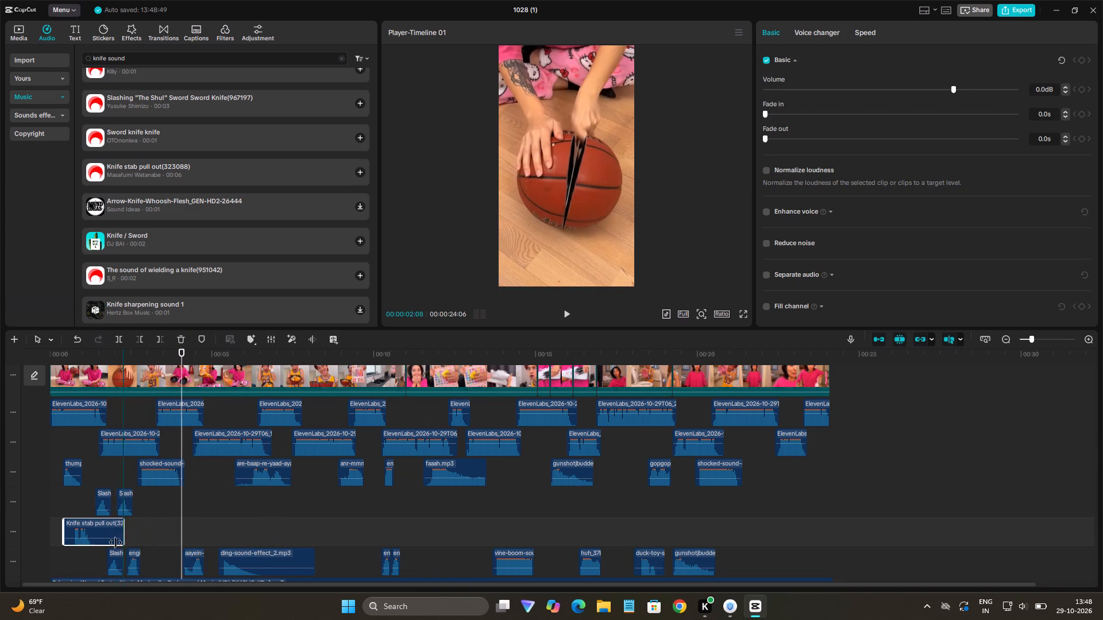
{"action": "left_click_drag", "start_coordinate": [115, 542], "coordinate": [94, 548]}
{"action": "left_click_drag", "start_coordinate": [64, 533], "coordinate": [66, 534]}
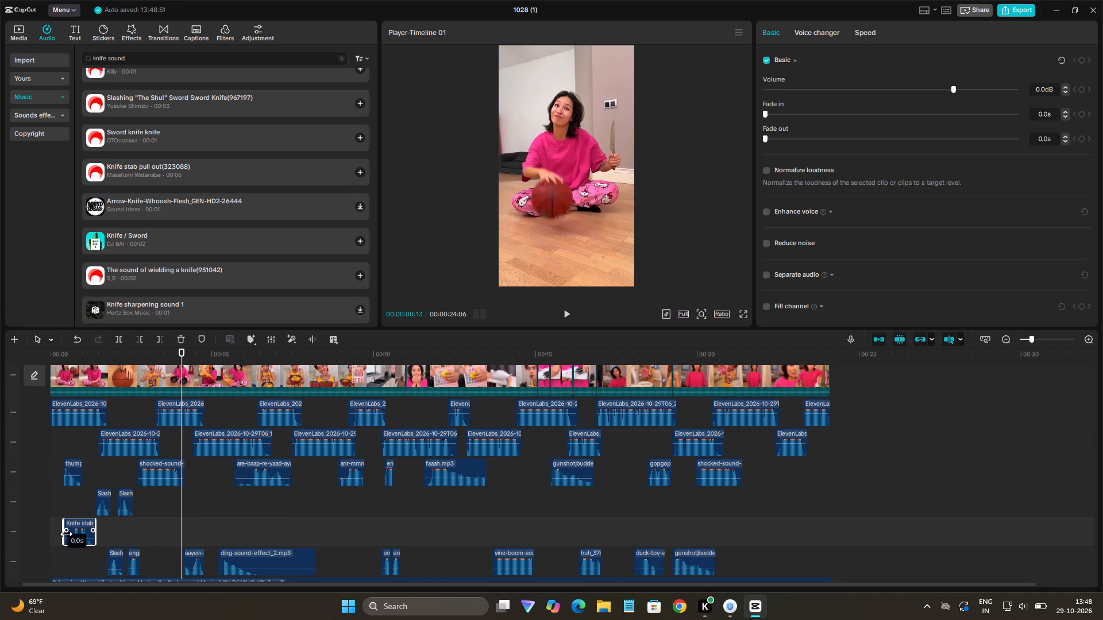
{"action": "left_click_drag", "start_coordinate": [66, 534], "coordinate": [41, 541]}
{"action": "left_click_drag", "start_coordinate": [61, 537], "coordinate": [73, 545]}
{"action": "left_click_drag", "start_coordinate": [82, 534], "coordinate": [84, 510]}
Play back the opening to check the knife stab sound against the basketball cut.
{"action": "left_click", "coordinate": [56, 516]}
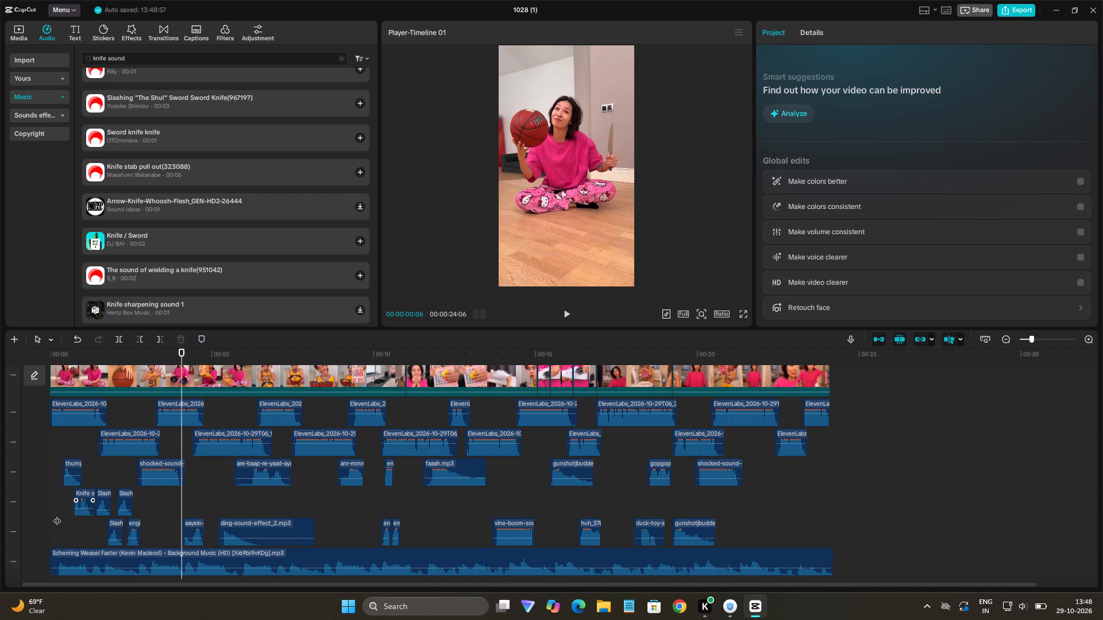
{"action": "key", "text": "space"}
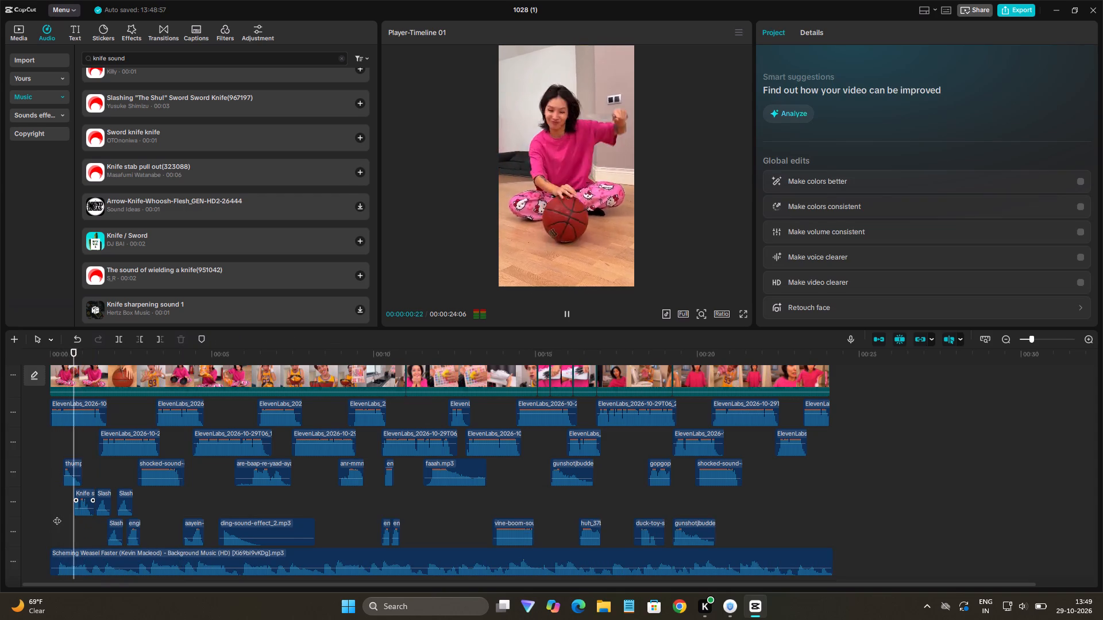
{"action": "key", "text": "space"}
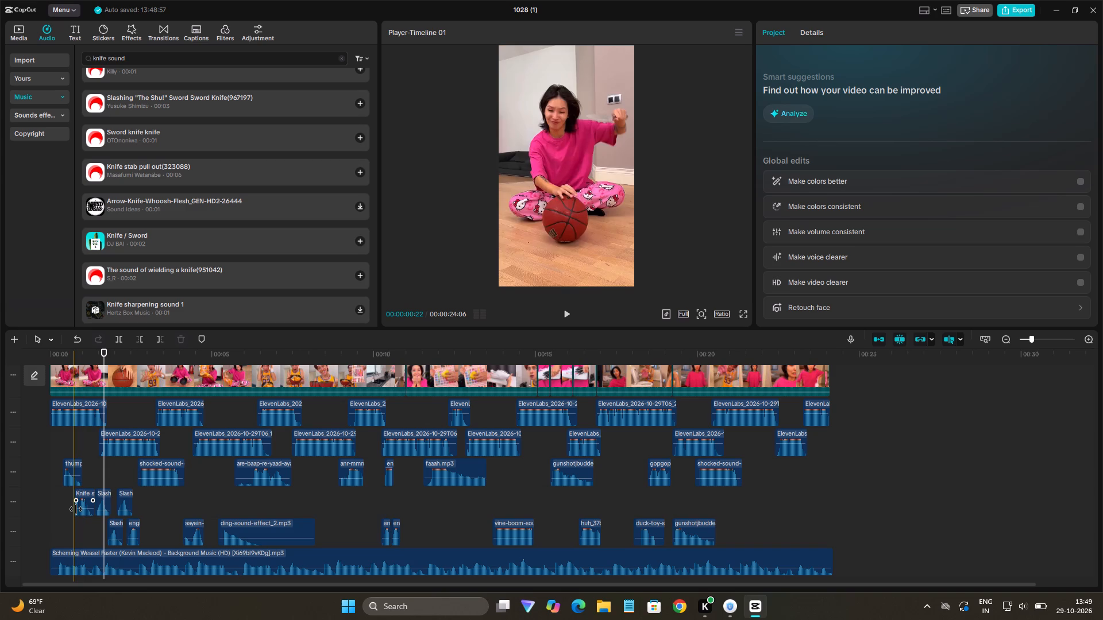
{"action": "key", "text": "space"}
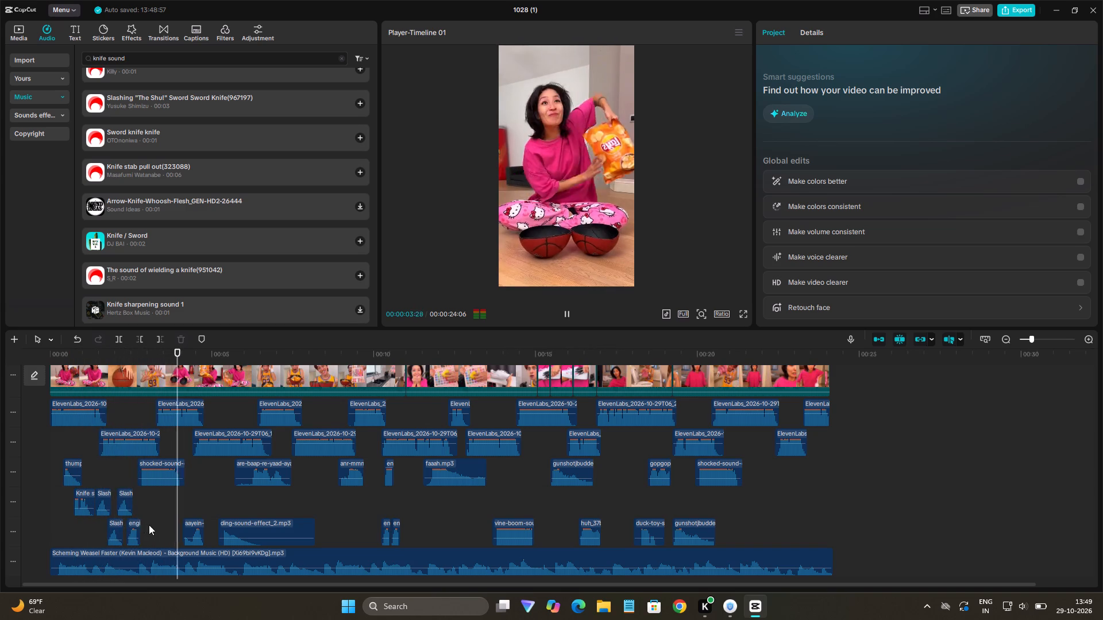
{"action": "key", "text": "space"}
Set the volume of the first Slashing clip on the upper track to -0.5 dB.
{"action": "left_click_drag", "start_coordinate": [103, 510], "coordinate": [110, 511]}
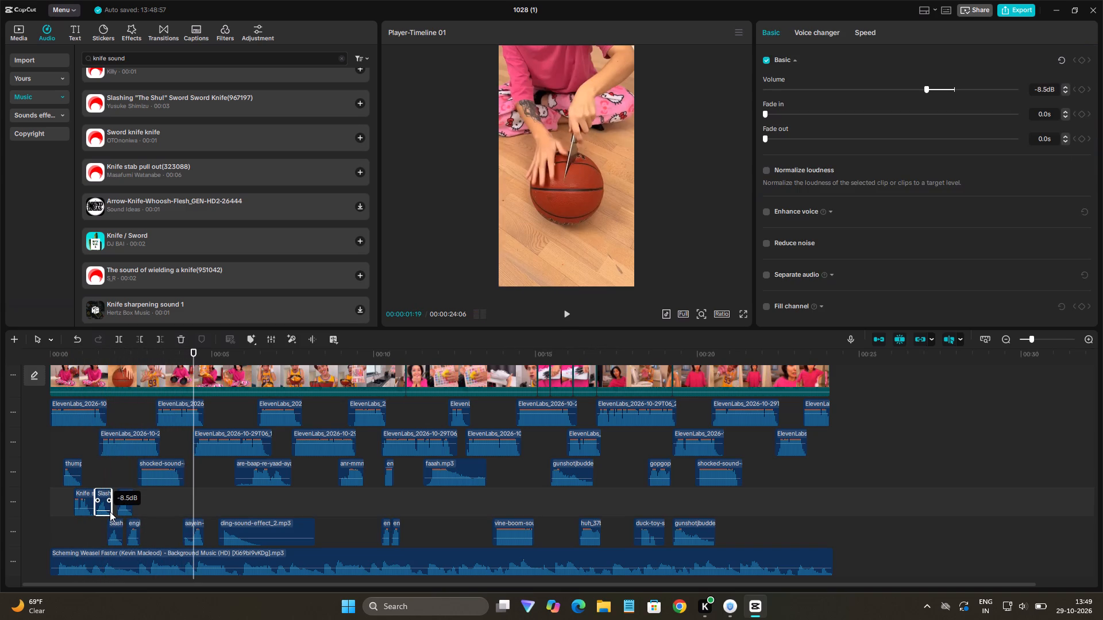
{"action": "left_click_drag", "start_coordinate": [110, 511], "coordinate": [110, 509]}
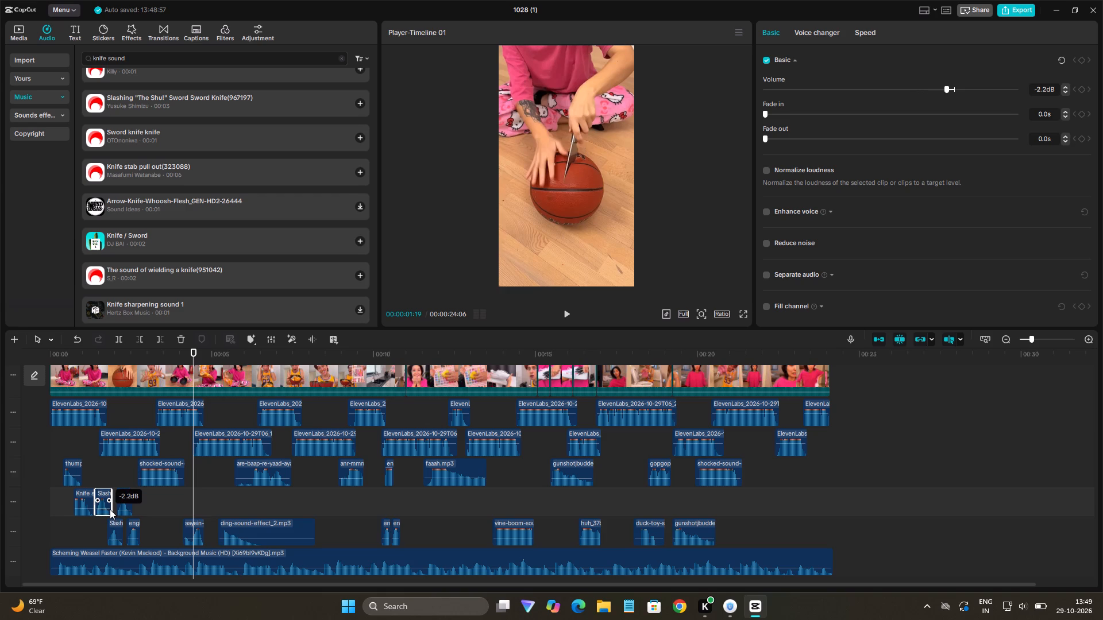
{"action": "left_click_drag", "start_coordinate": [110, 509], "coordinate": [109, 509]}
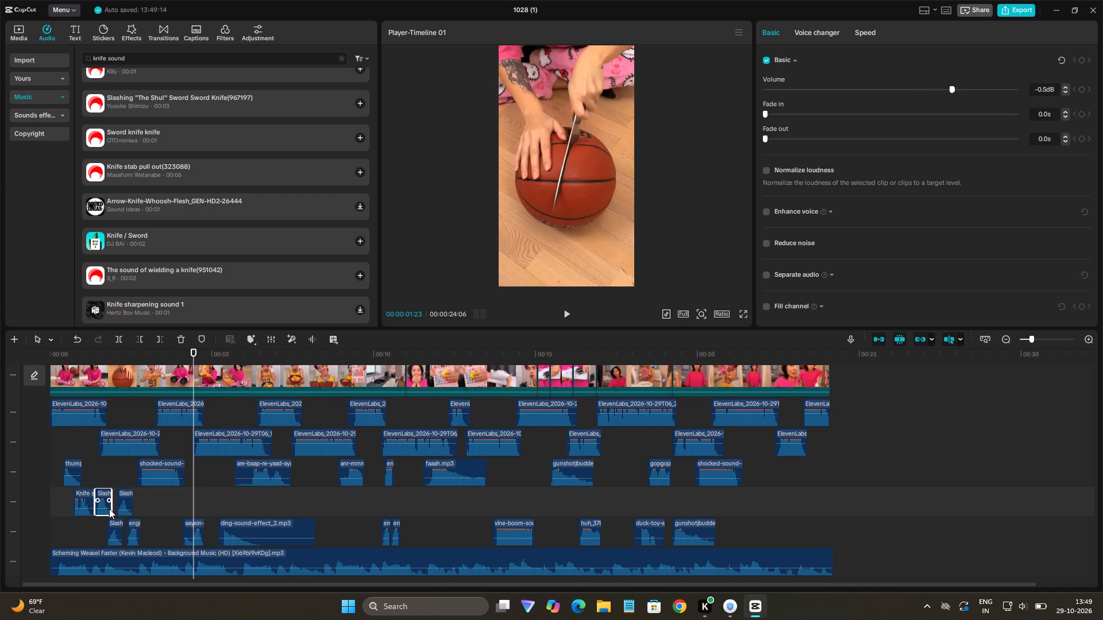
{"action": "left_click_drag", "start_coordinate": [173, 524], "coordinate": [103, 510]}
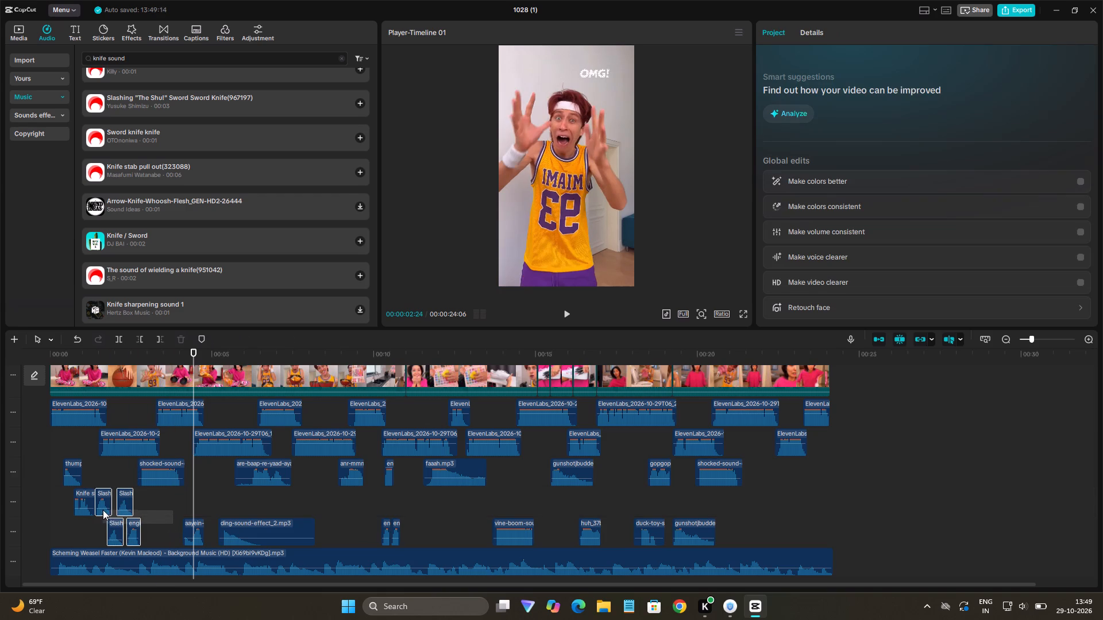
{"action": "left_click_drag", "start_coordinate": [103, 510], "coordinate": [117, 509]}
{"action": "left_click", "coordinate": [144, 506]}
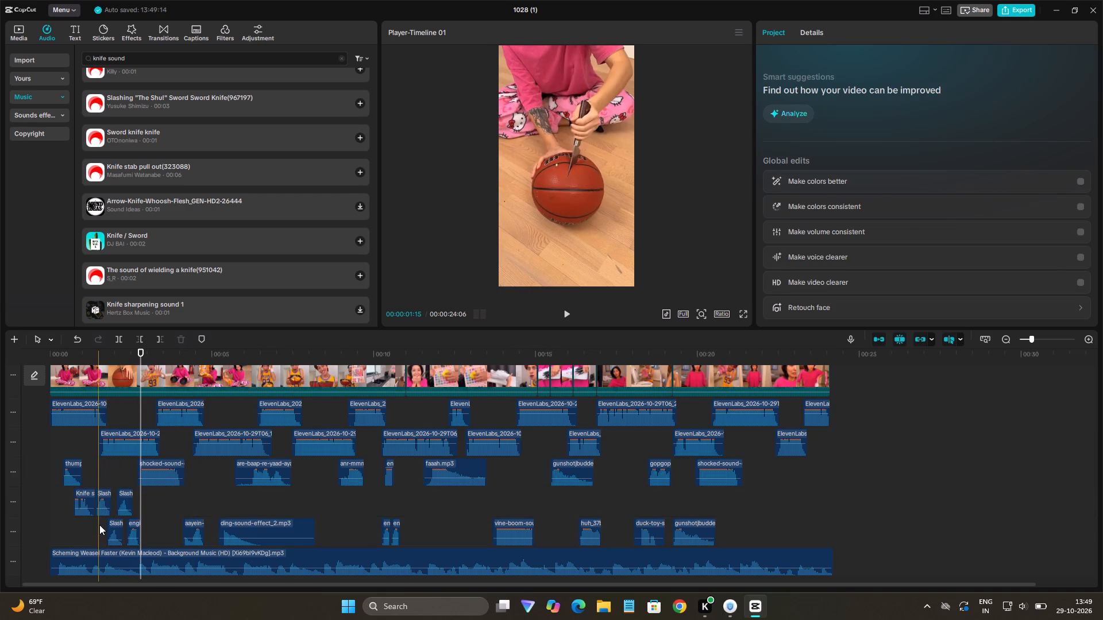
Trim the end of the first Slashing clip so it lasts about 0.4 seconds.
{"action": "left_click_drag", "start_coordinate": [109, 511], "coordinate": [102, 518]}
Lower the volume of all three Slashing clips together to -4.3 dB.
{"action": "left_click_drag", "start_coordinate": [95, 526], "coordinate": [121, 505]}
{"action": "left_click_drag", "start_coordinate": [954, 87], "coordinate": [949, 89]}
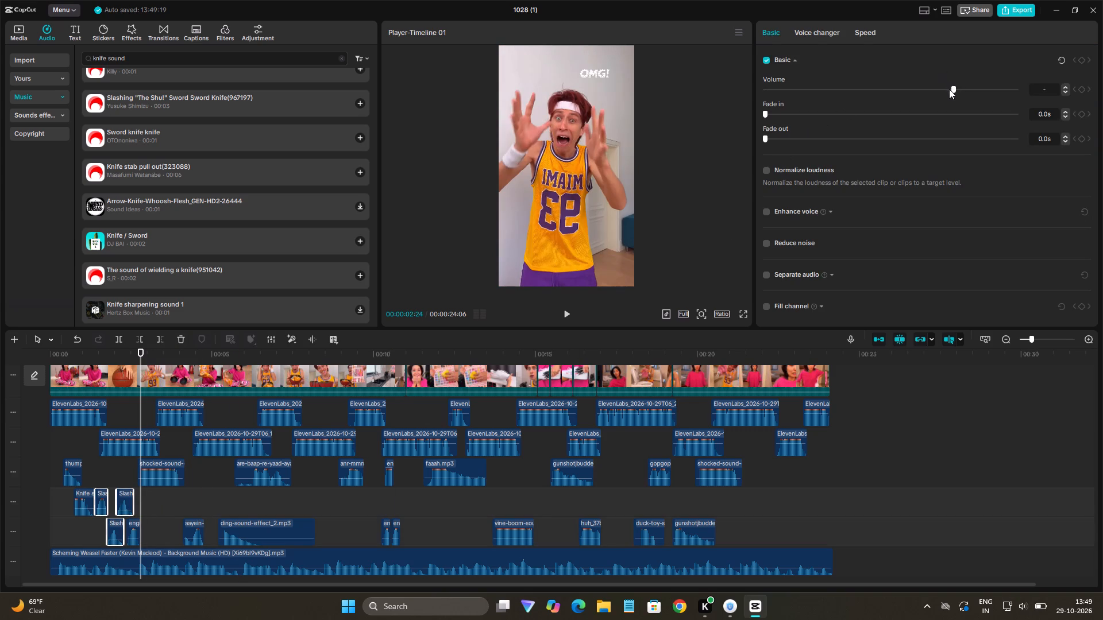
{"action": "left_click_drag", "start_coordinate": [949, 89], "coordinate": [938, 92]}
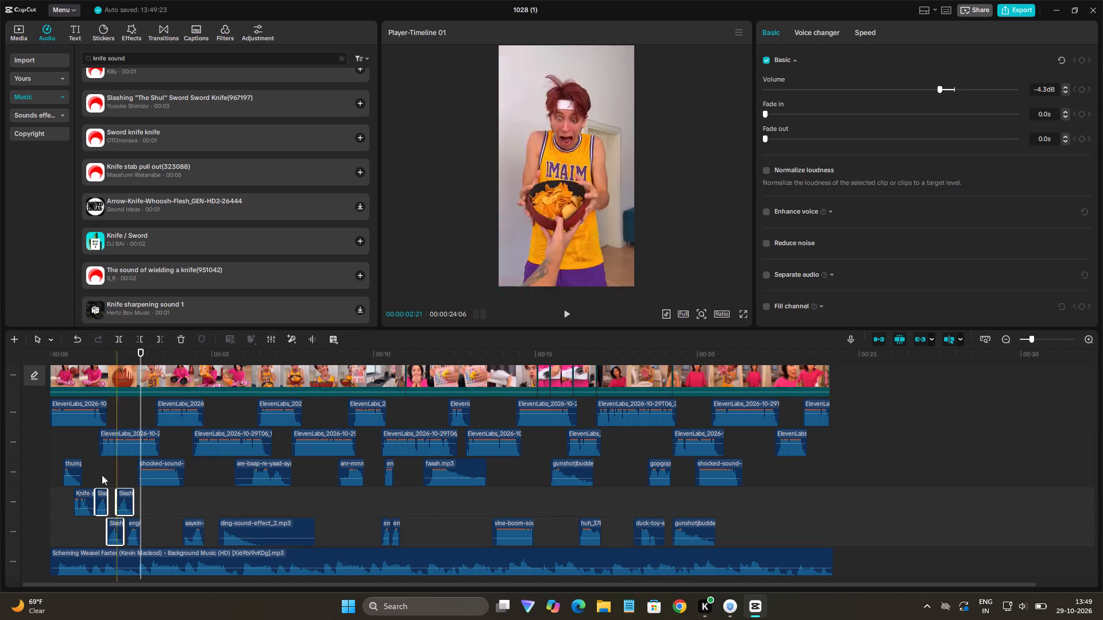
Play back the opening to check the quieter Slashing clips with the knife stab sound.
{"action": "left_click", "coordinate": [93, 474]}
{"action": "key", "text": "space"}
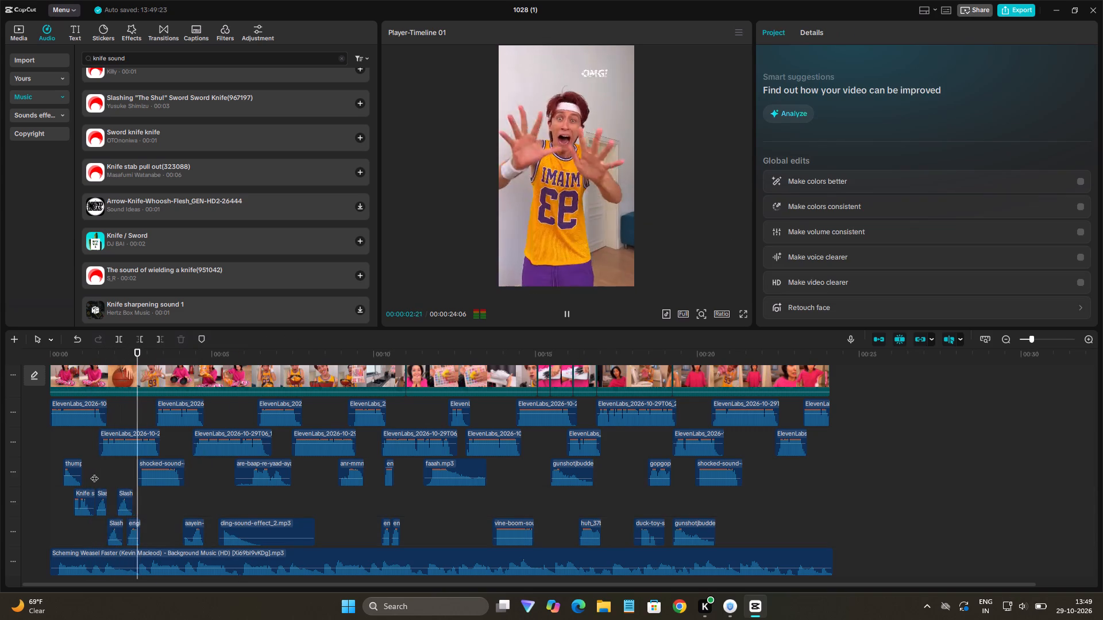
{"action": "left_click", "coordinate": [100, 514]}
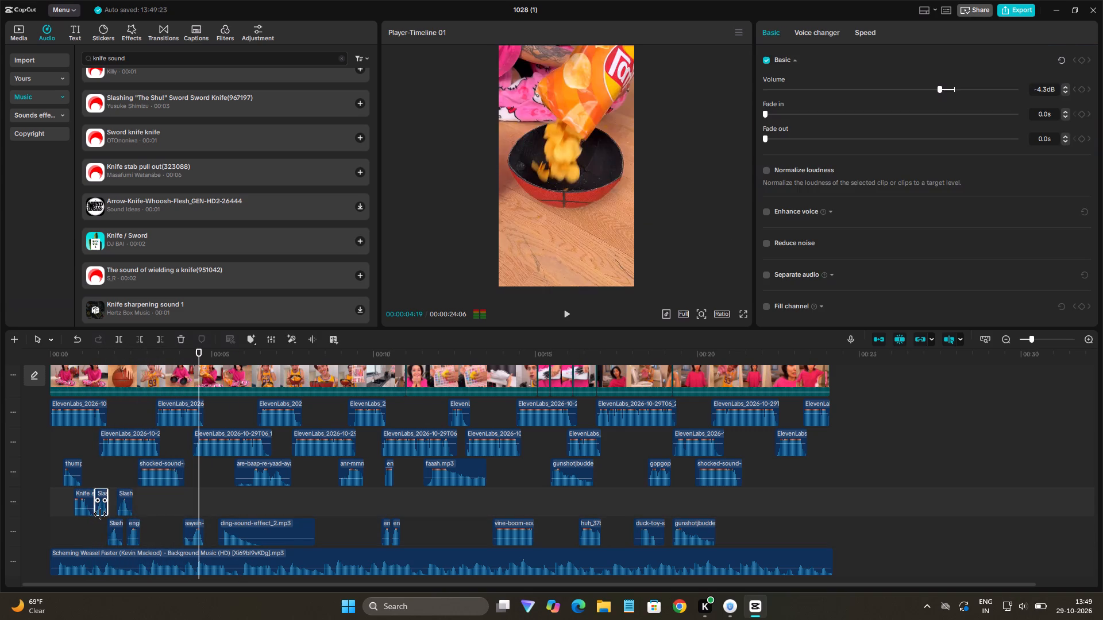
{"action": "left_click", "coordinate": [106, 512]}
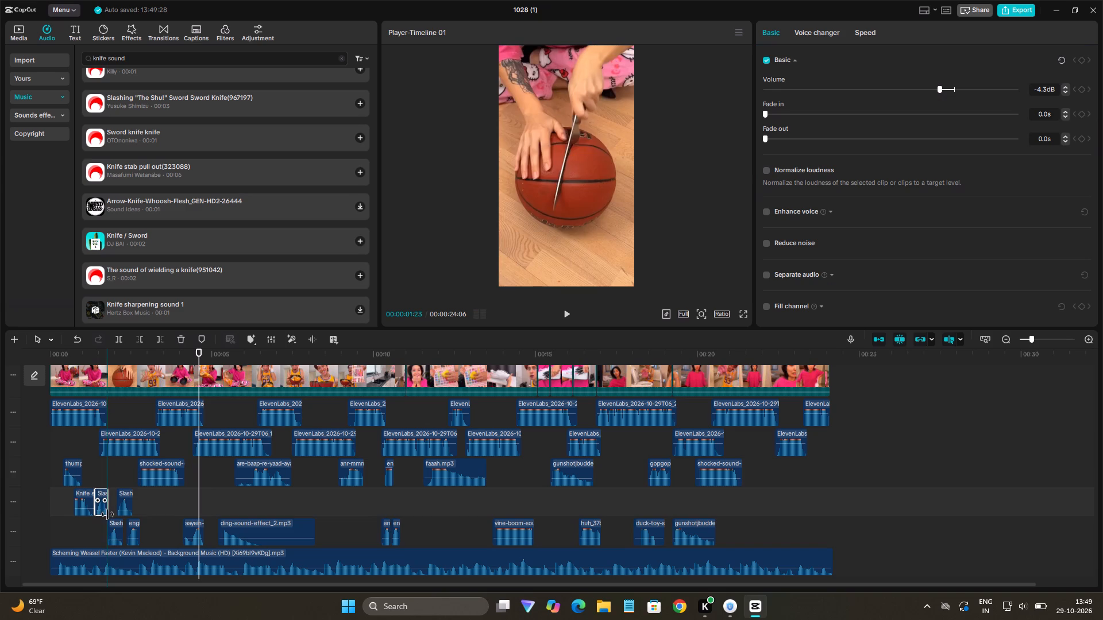
{"action": "left_click", "coordinate": [95, 465]}
{"action": "key", "text": "space"}
{"action": "key", "text": "space"}
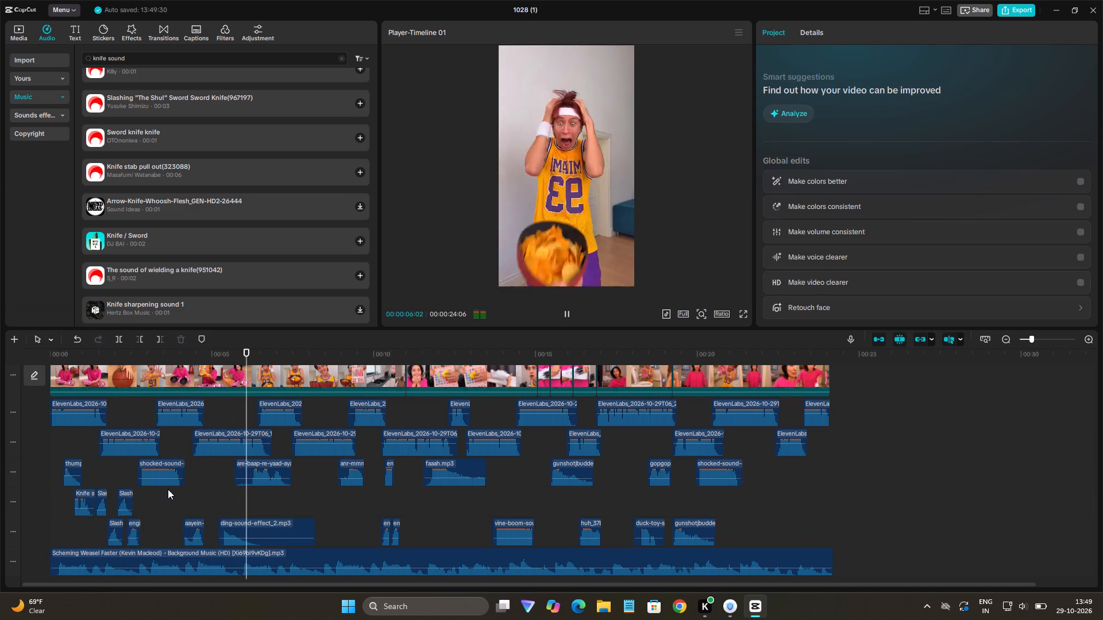
{"action": "key", "text": "space"}
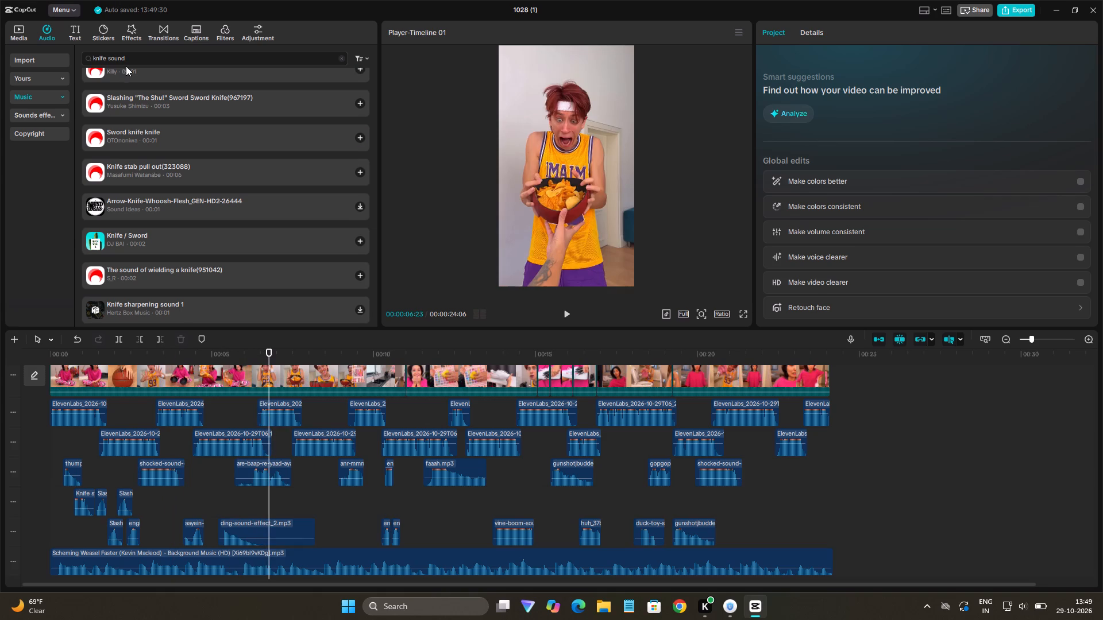
Search the music library for throw.
{"action": "left_click_drag", "start_coordinate": [136, 53], "coordinate": [41, 58]}
{"action": "type", "text": "th"}
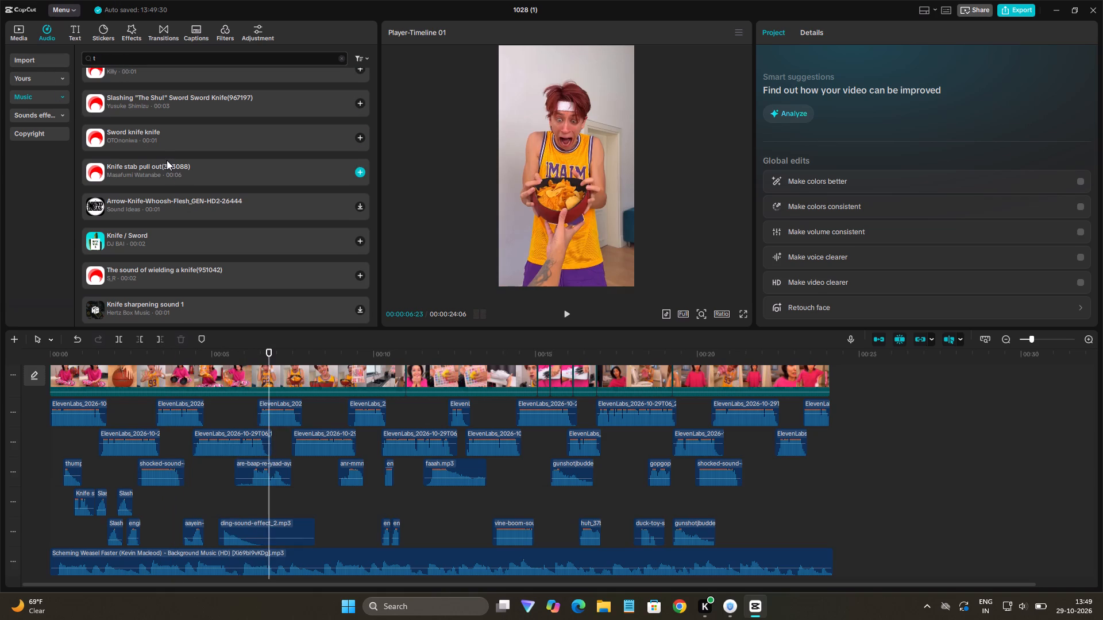
{"action": "key", "text": "r"}
{"action": "key", "text": "o"}
{"action": "key", "text": "w"}
{"action": "key", "text": "Return"}
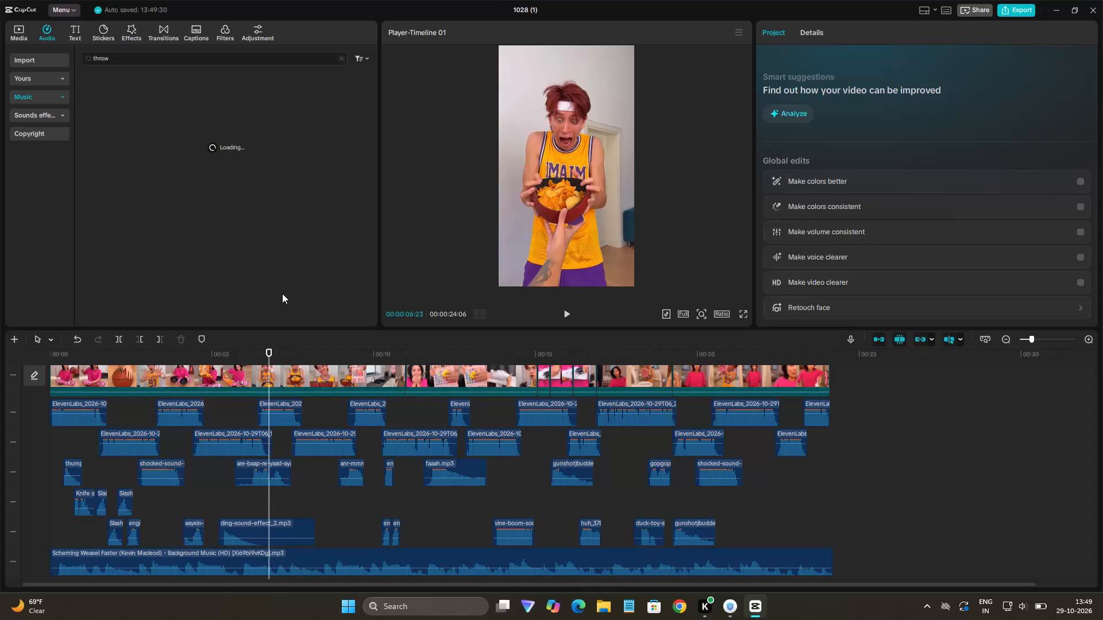
Preview the throw results one after another, down to Put a trash bag and throw it. "Bass", to find a fitting sound.
{"action": "left_click", "coordinate": [148, 88]}
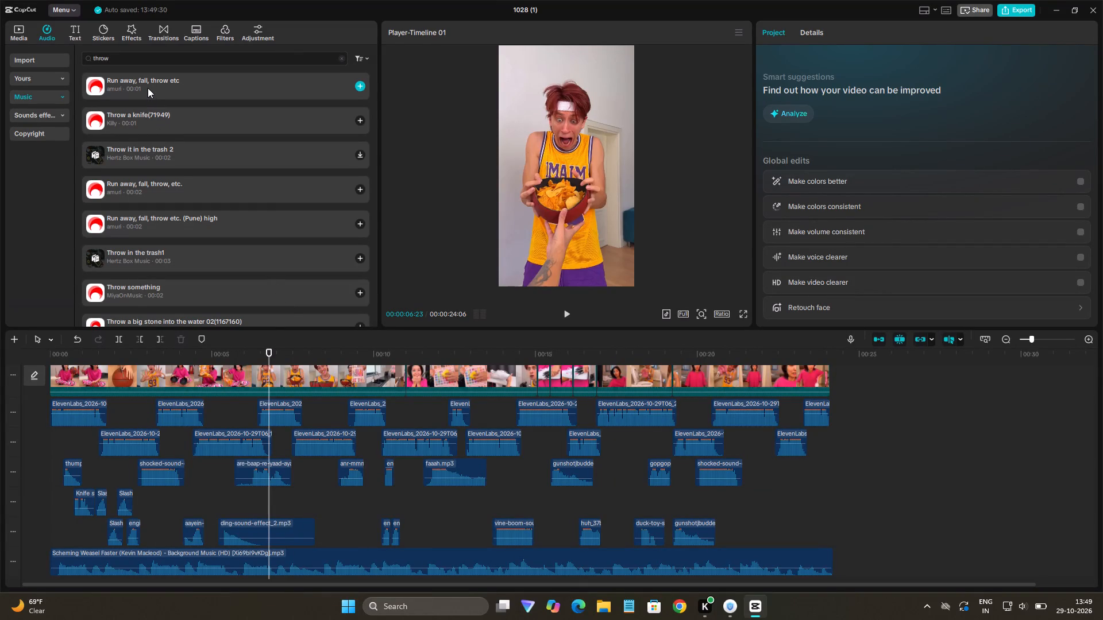
{"action": "left_click", "coordinate": [148, 115]}
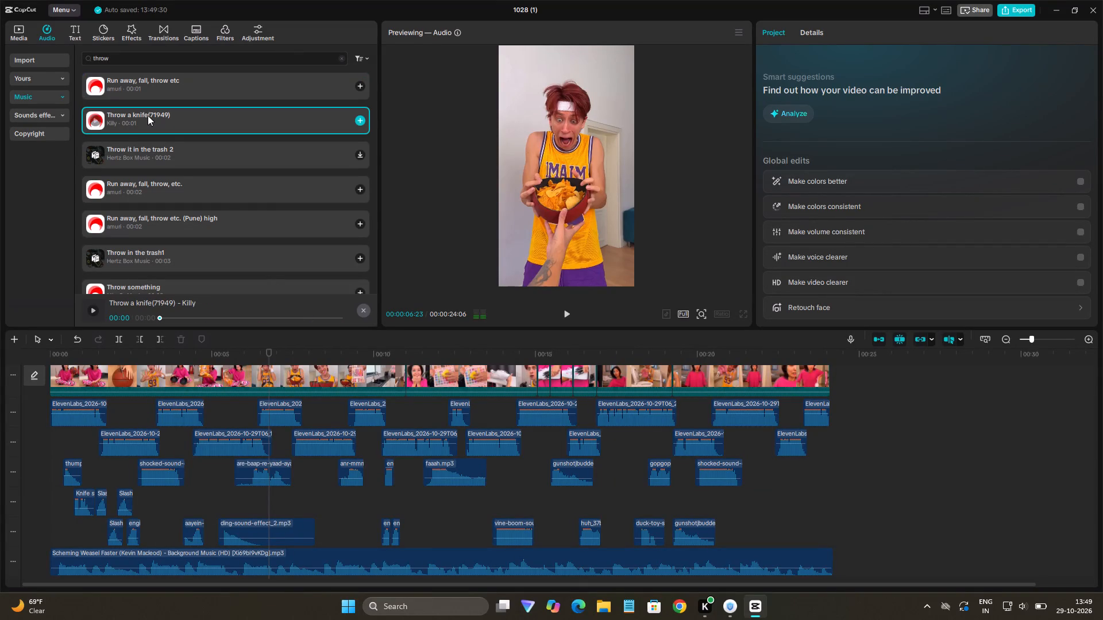
{"action": "left_click", "coordinate": [148, 116]}
{"action": "left_click", "coordinate": [124, 197]}
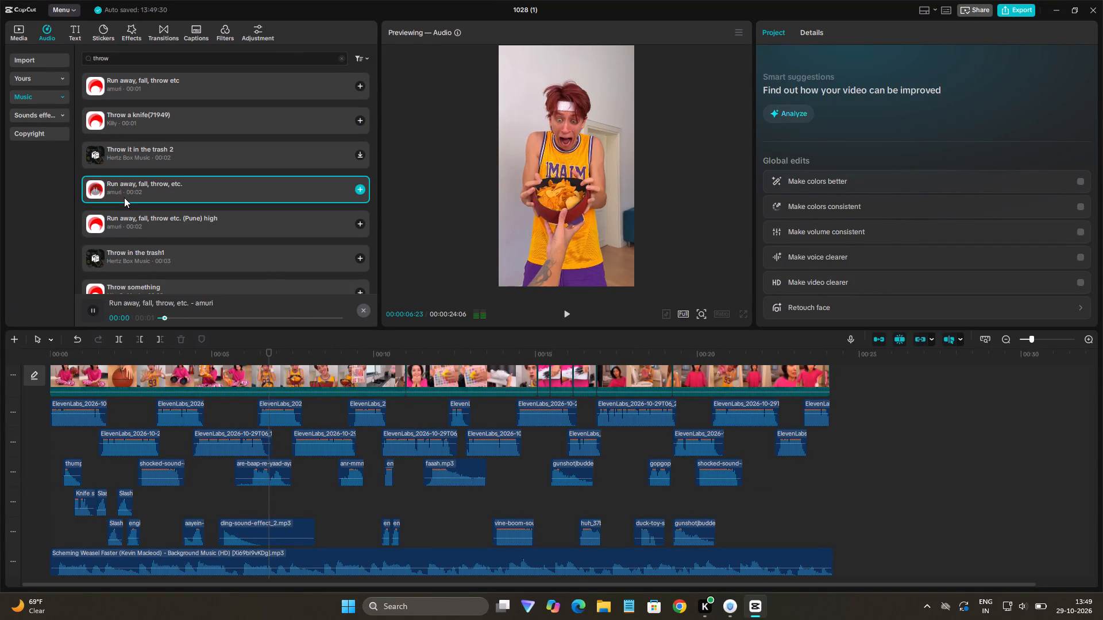
{"action": "left_click", "coordinate": [132, 228]}
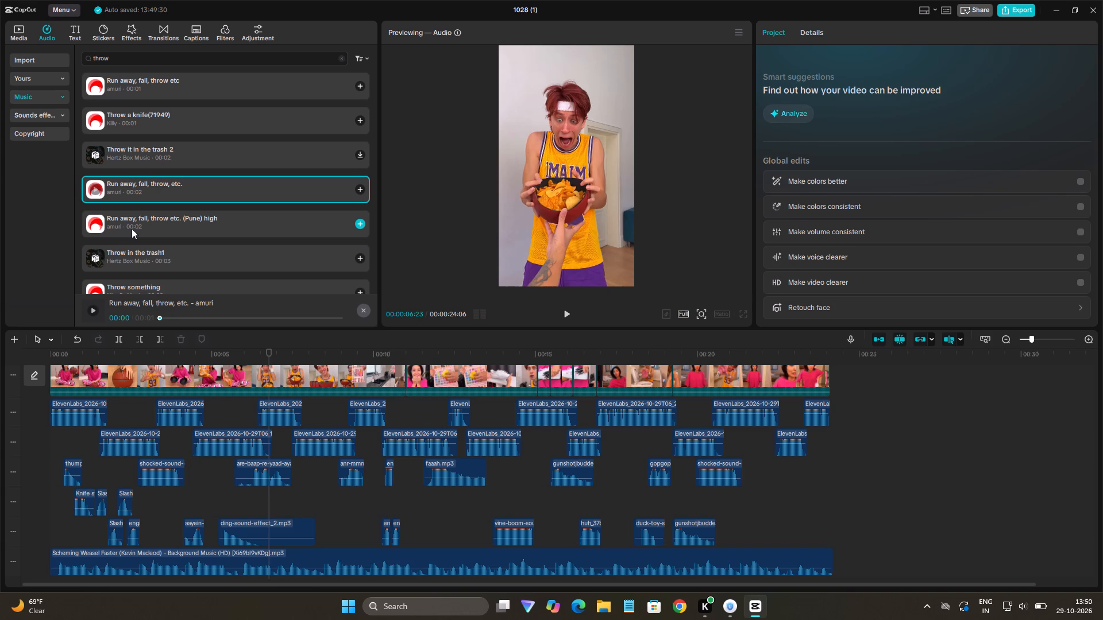
{"action": "left_click", "coordinate": [132, 228]}
{"action": "left_click", "coordinate": [132, 228]}
{"action": "left_click", "coordinate": [109, 258]}
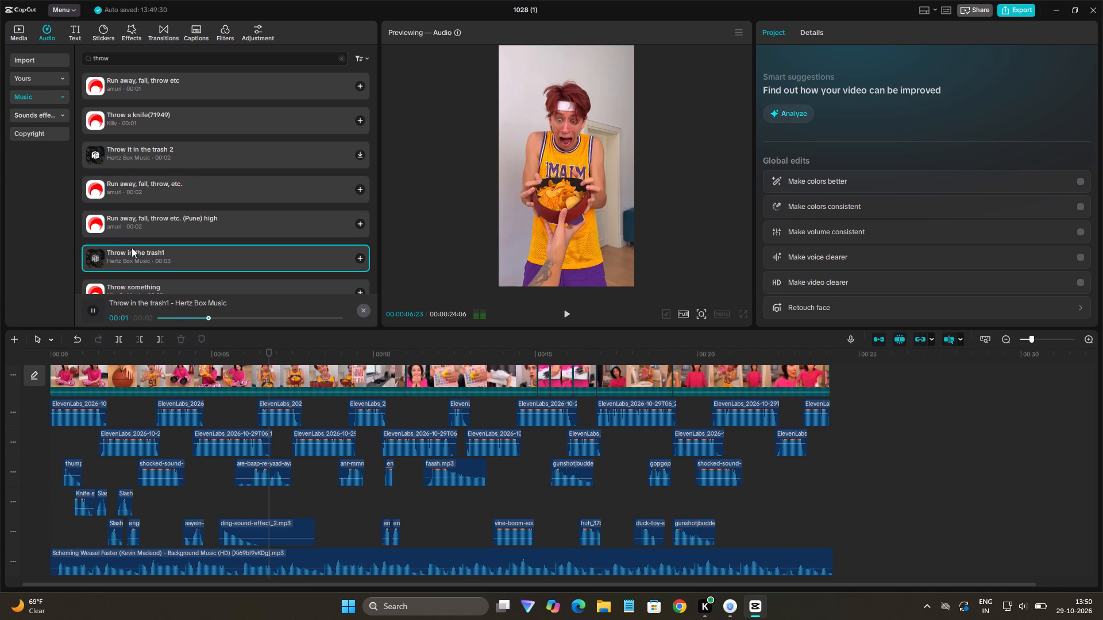
{"action": "scroll", "coordinate": [137, 255], "scroll_direction": "down", "scroll_amount": 1}
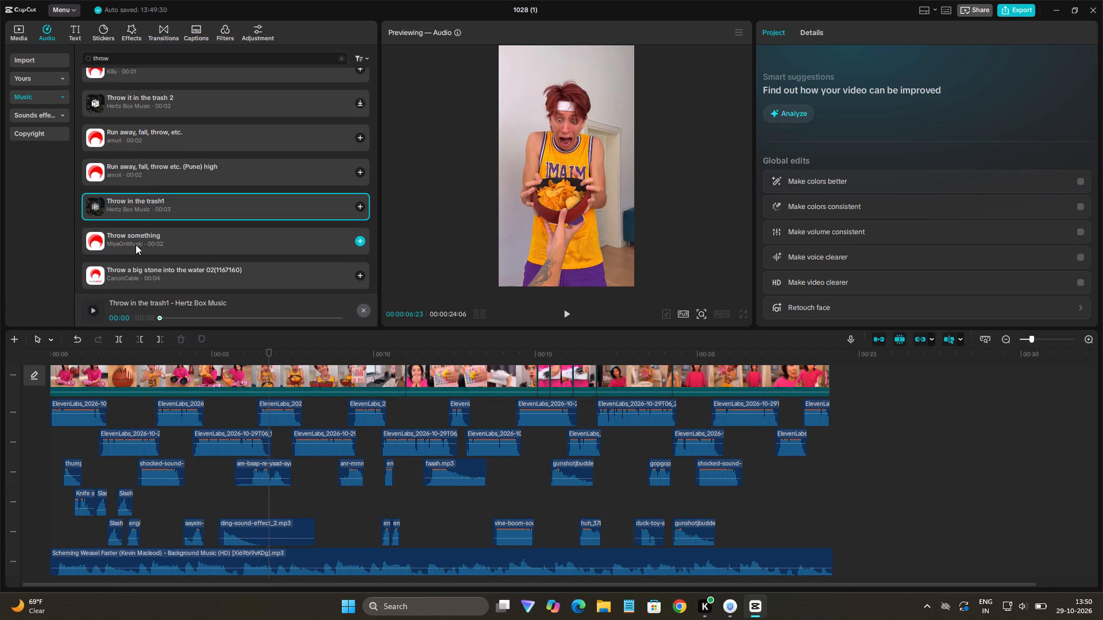
{"action": "left_click", "coordinate": [134, 242]}
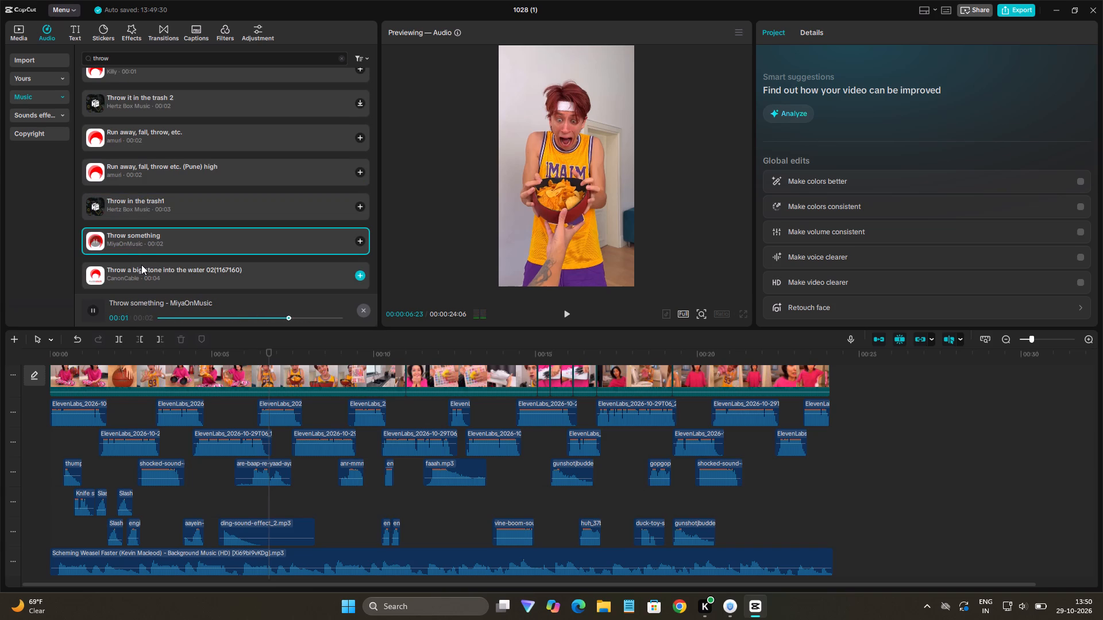
{"action": "left_click", "coordinate": [141, 265]}
{"action": "scroll", "coordinate": [138, 207], "scroll_direction": "down", "scroll_amount": 1}
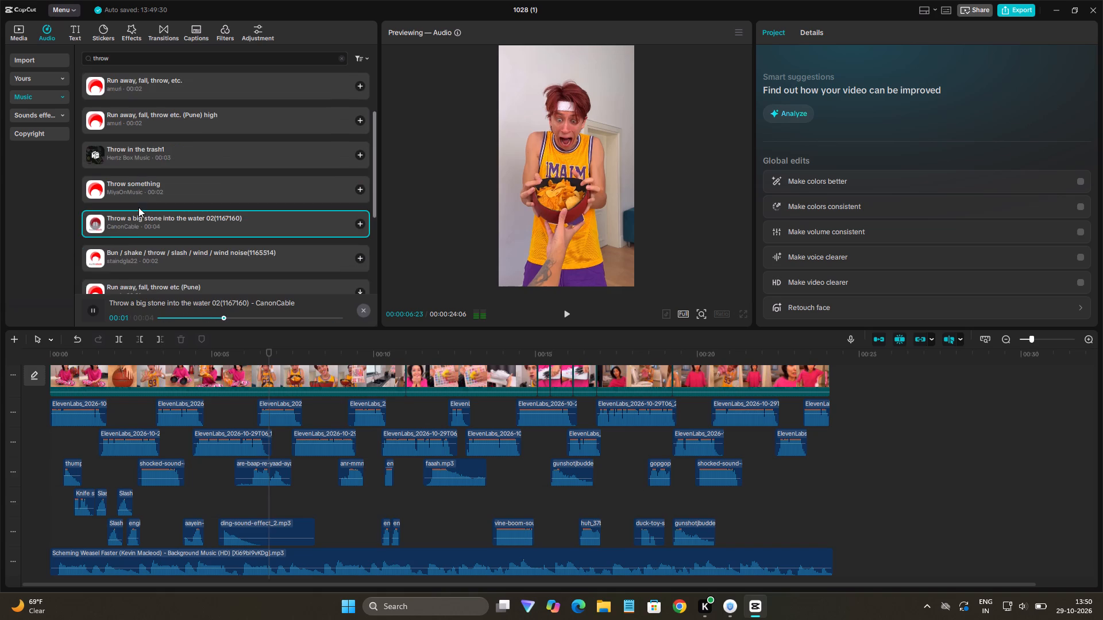
{"action": "scroll", "coordinate": [138, 209], "scroll_direction": "down", "scroll_amount": 1}
{"action": "left_click", "coordinate": [138, 218]}
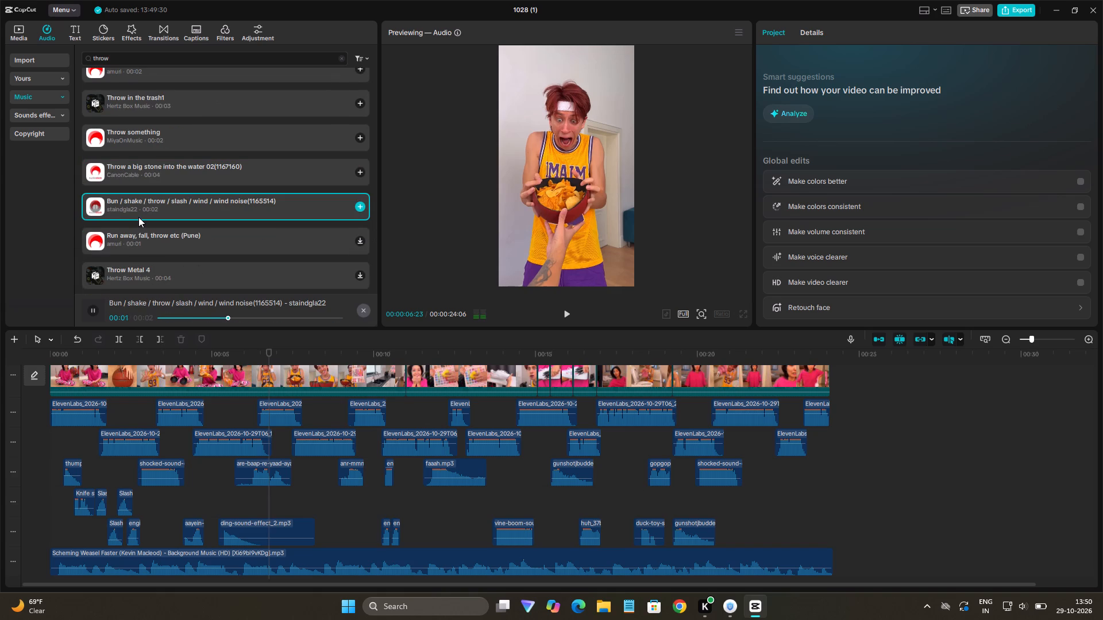
{"action": "left_click", "coordinate": [129, 240]}
{"action": "left_click", "coordinate": [129, 240]}
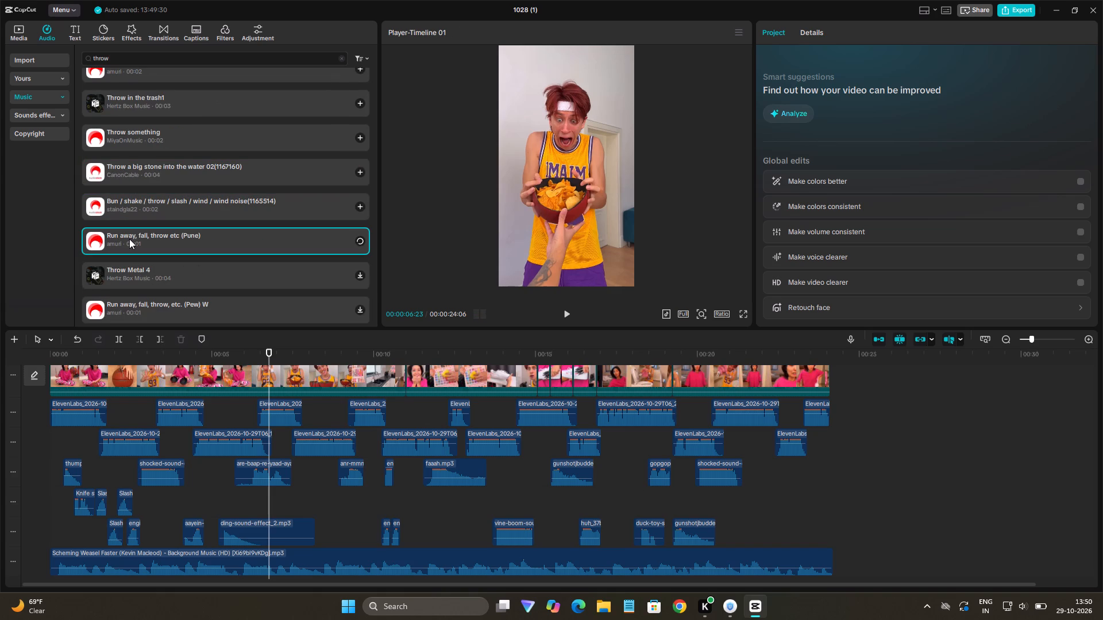
{"action": "scroll", "coordinate": [122, 253], "scroll_direction": "down", "scroll_amount": 2}
{"action": "left_click", "coordinate": [128, 172]}
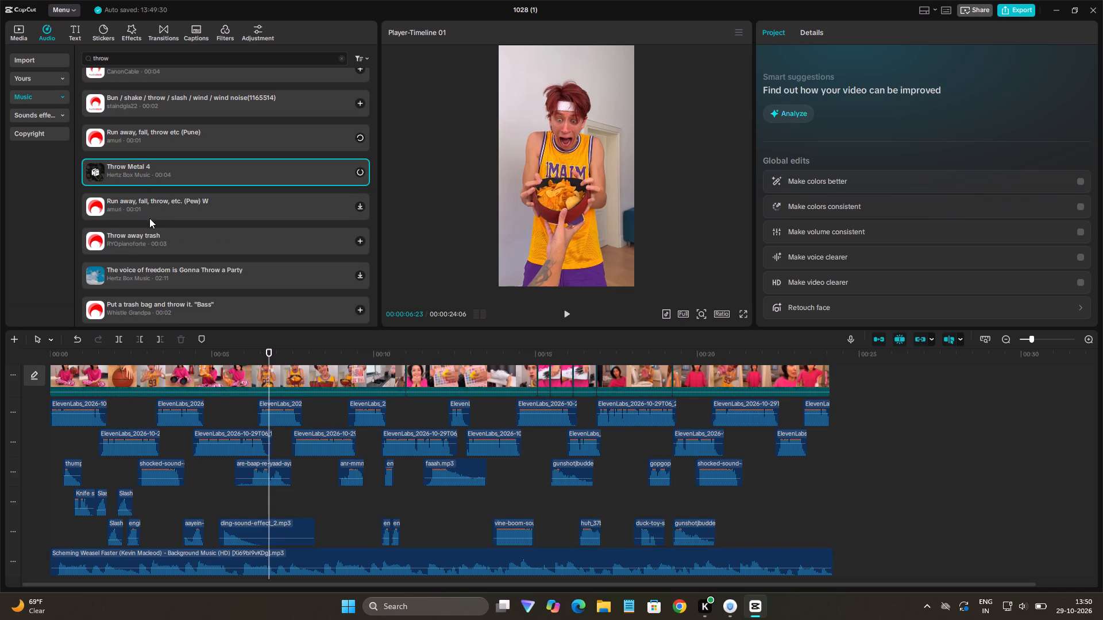
{"action": "scroll", "coordinate": [157, 227], "scroll_direction": "down", "scroll_amount": 3}
{"action": "left_click", "coordinate": [157, 228]}
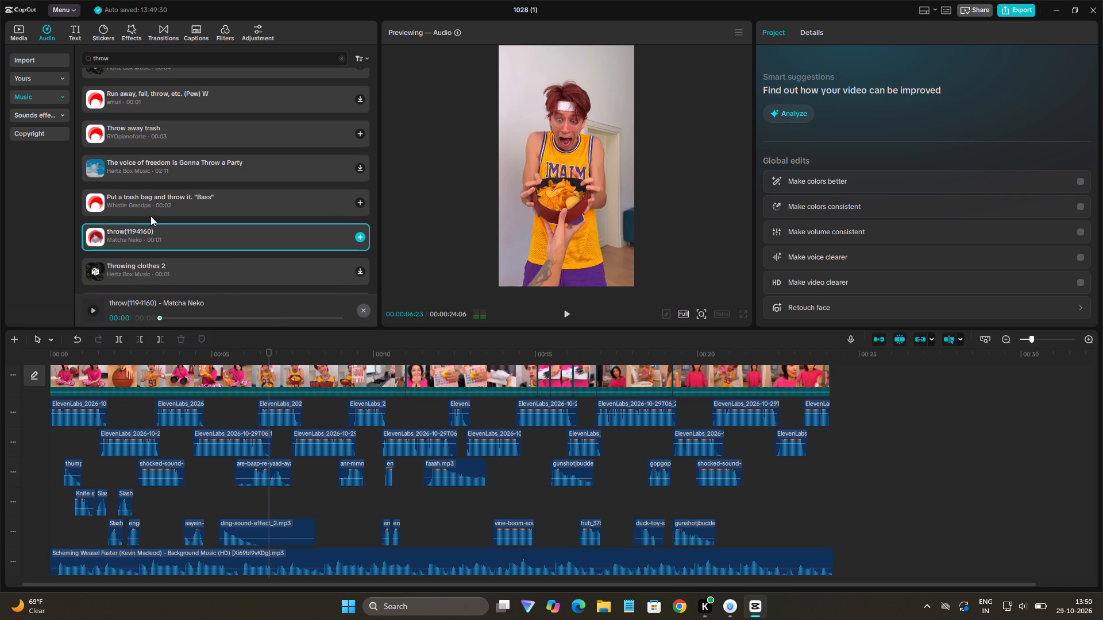
{"action": "left_click", "coordinate": [148, 204]}
Add Put a trash bag and throw it. "Bass" to the knife sound's track, starting at about 4.8 seconds.
{"action": "left_click_drag", "start_coordinate": [159, 199], "coordinate": [161, 211]}
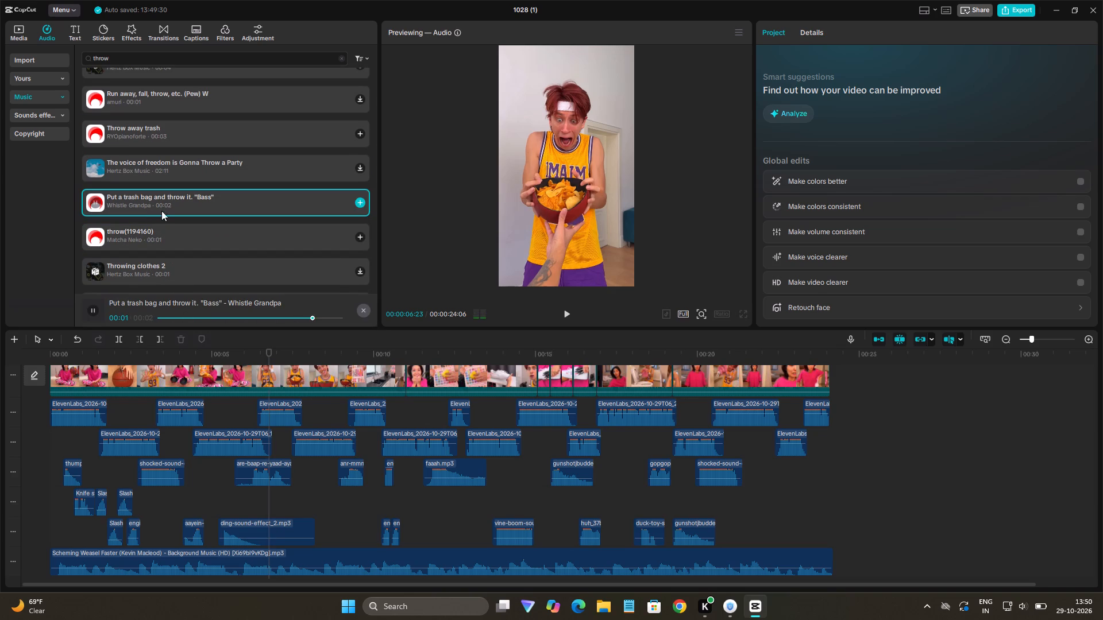
{"action": "left_click_drag", "start_coordinate": [161, 211], "coordinate": [237, 487]}
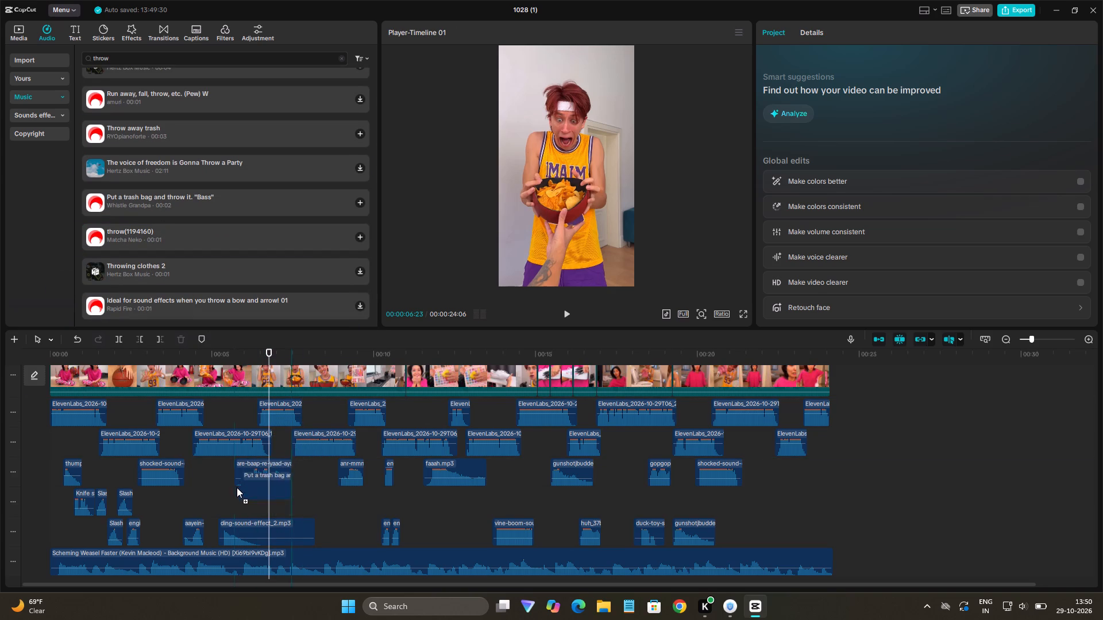
{"action": "left_click_drag", "start_coordinate": [237, 487], "coordinate": [229, 492]}
{"action": "left_click", "coordinate": [218, 465]}
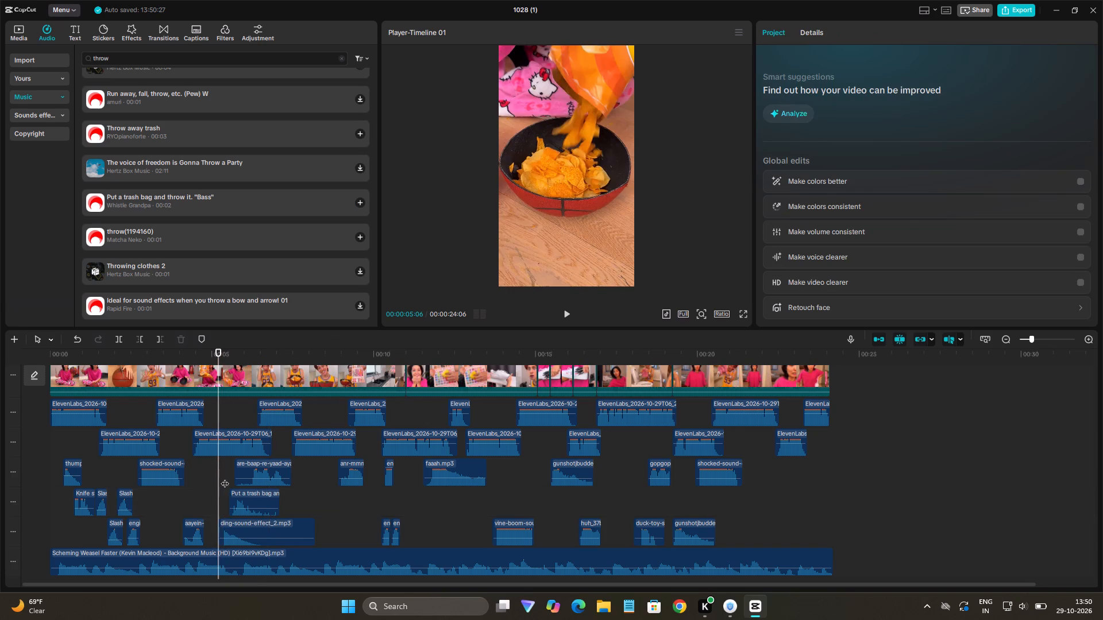
{"action": "left_click_drag", "start_coordinate": [256, 503], "coordinate": [237, 502]}
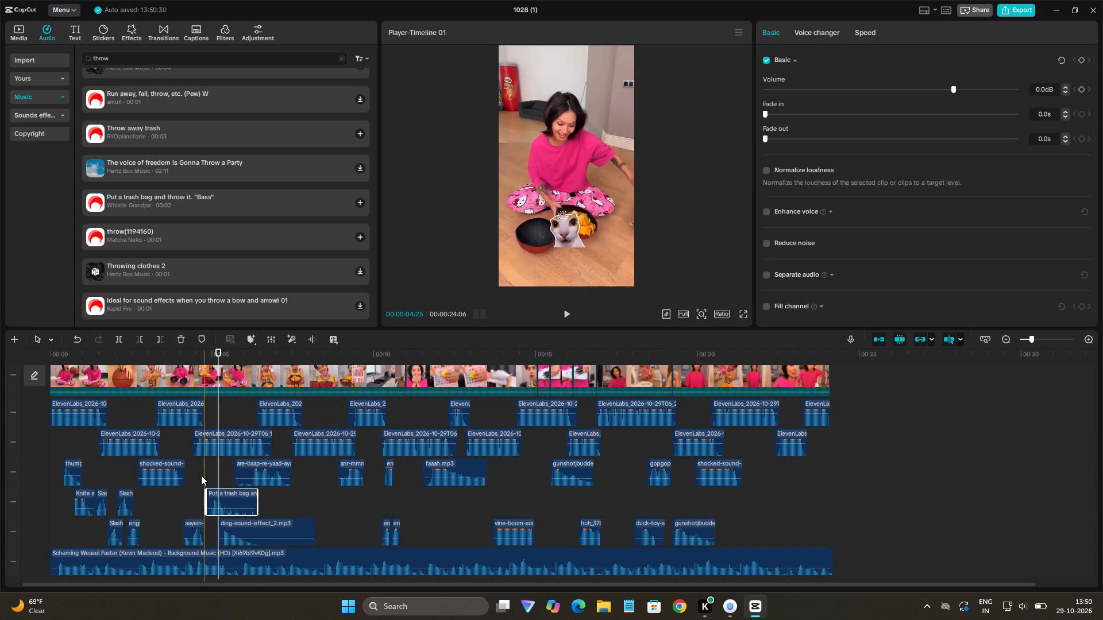
Play back the chip-pouring part to check the timing of the trash bag sound.
{"action": "left_click", "coordinate": [192, 473]}
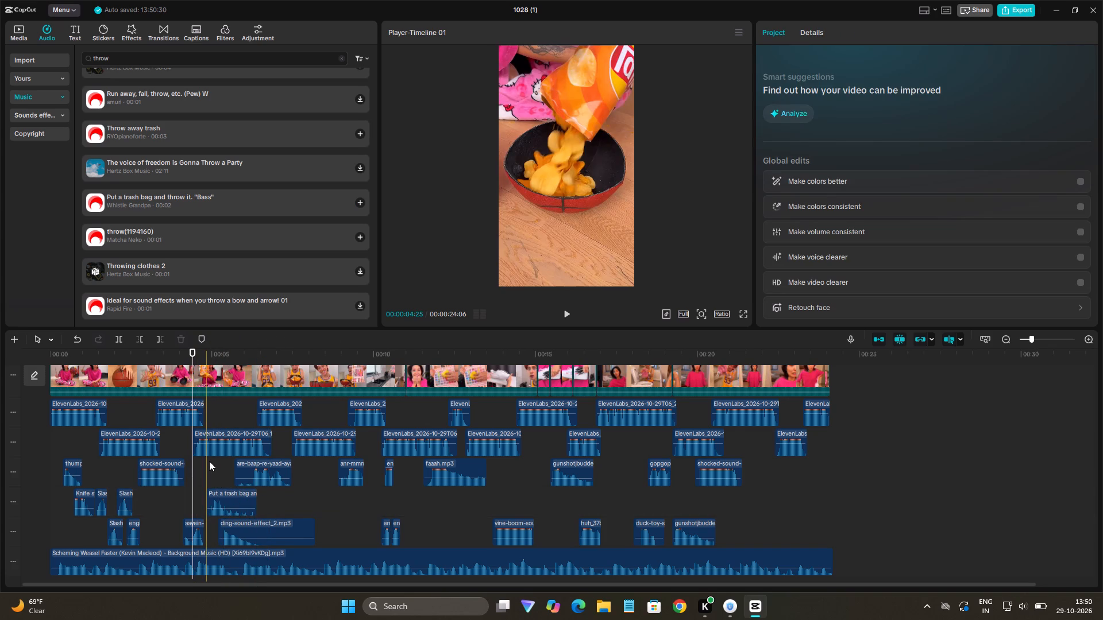
{"action": "key", "text": "space"}
{"action": "left_click", "coordinate": [130, 416]}
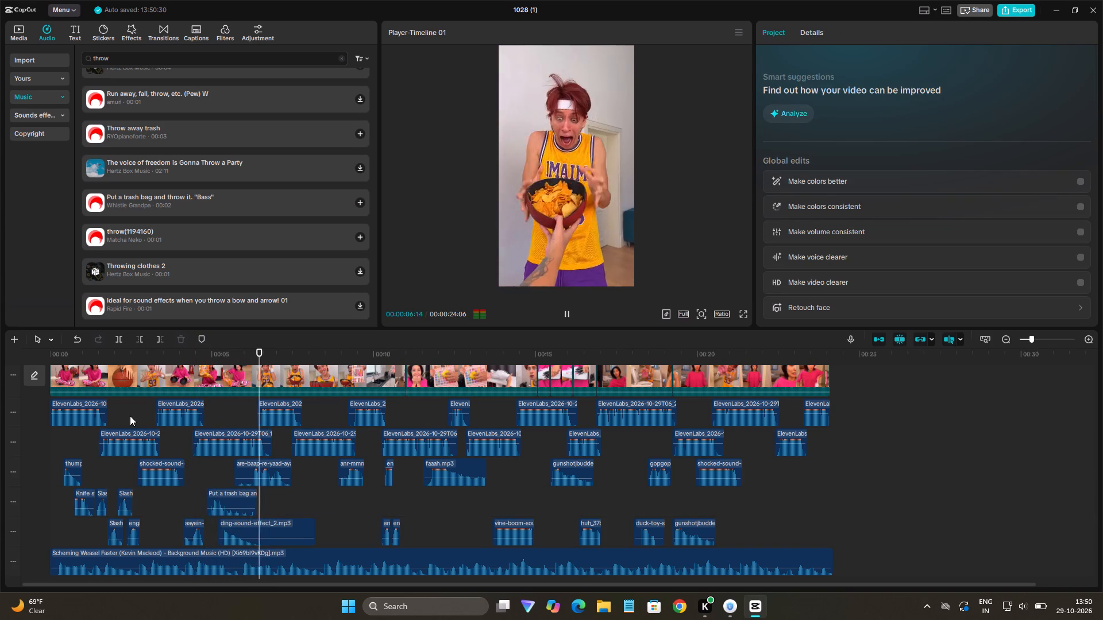
{"action": "key", "text": "space"}
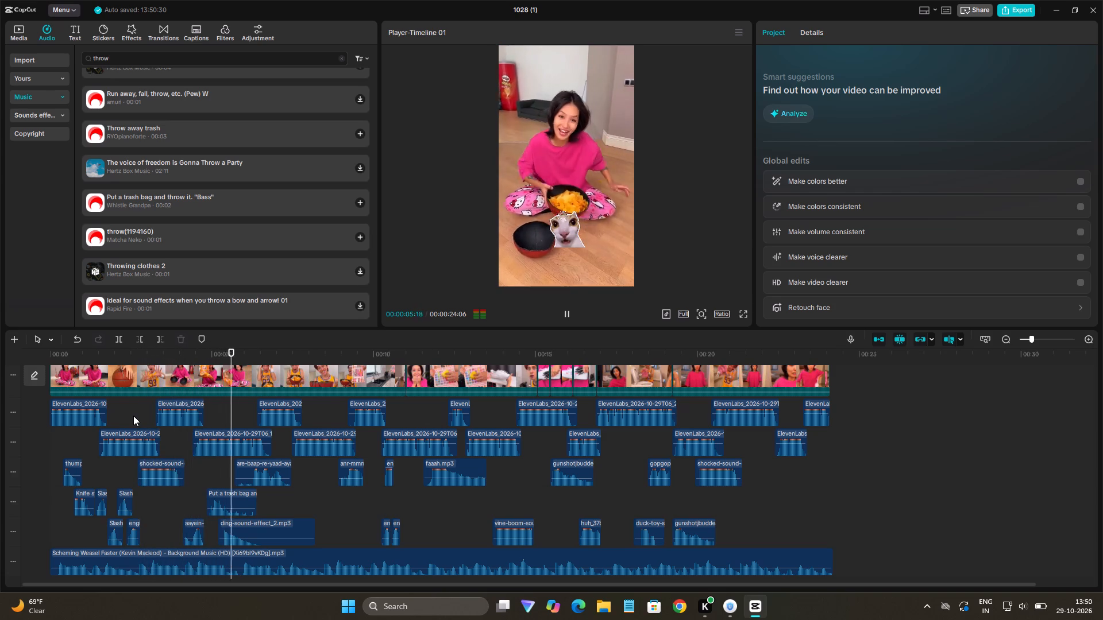
Shift the trash bag sound earlier so it starts at about 4.1 seconds, and play that part back.
{"action": "left_click_drag", "start_coordinate": [227, 499], "coordinate": [208, 502]}
{"action": "left_click", "coordinate": [166, 497]}
{"action": "key", "text": "space"}
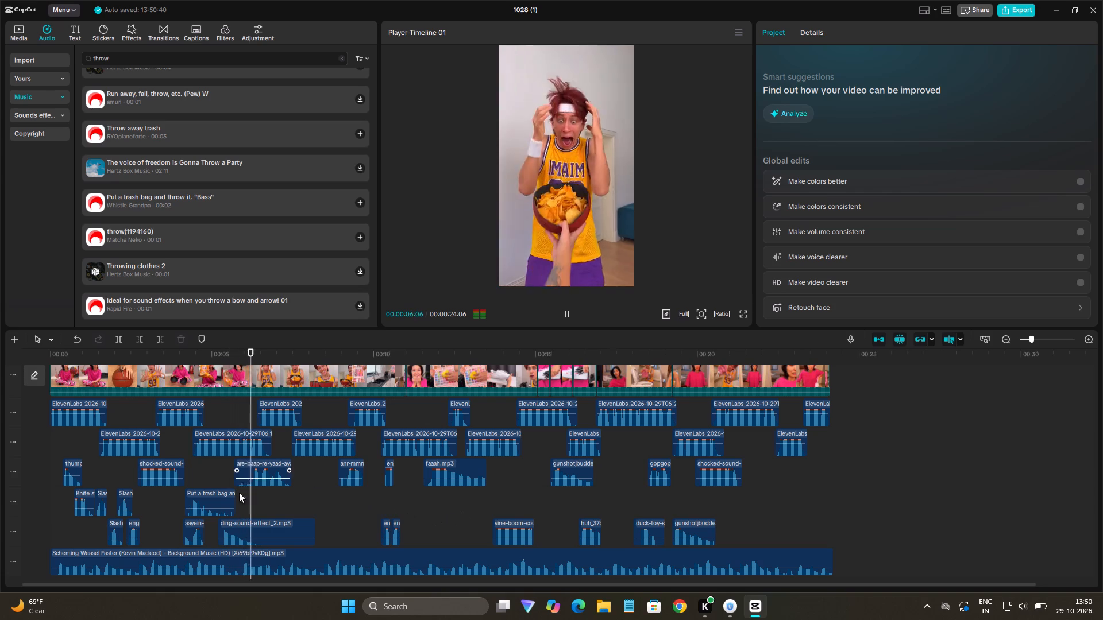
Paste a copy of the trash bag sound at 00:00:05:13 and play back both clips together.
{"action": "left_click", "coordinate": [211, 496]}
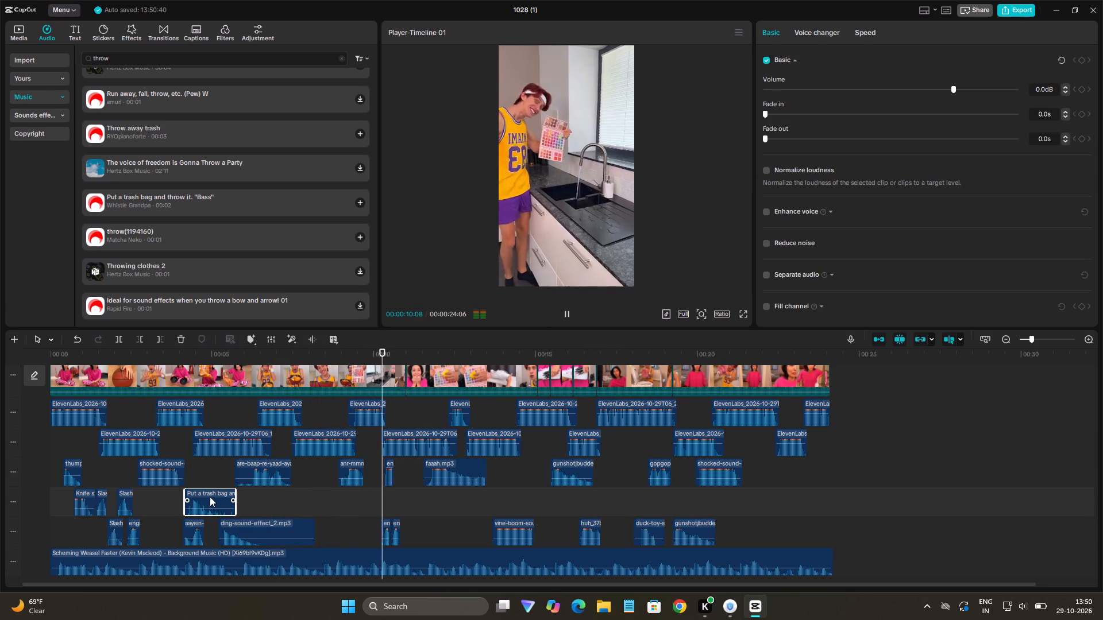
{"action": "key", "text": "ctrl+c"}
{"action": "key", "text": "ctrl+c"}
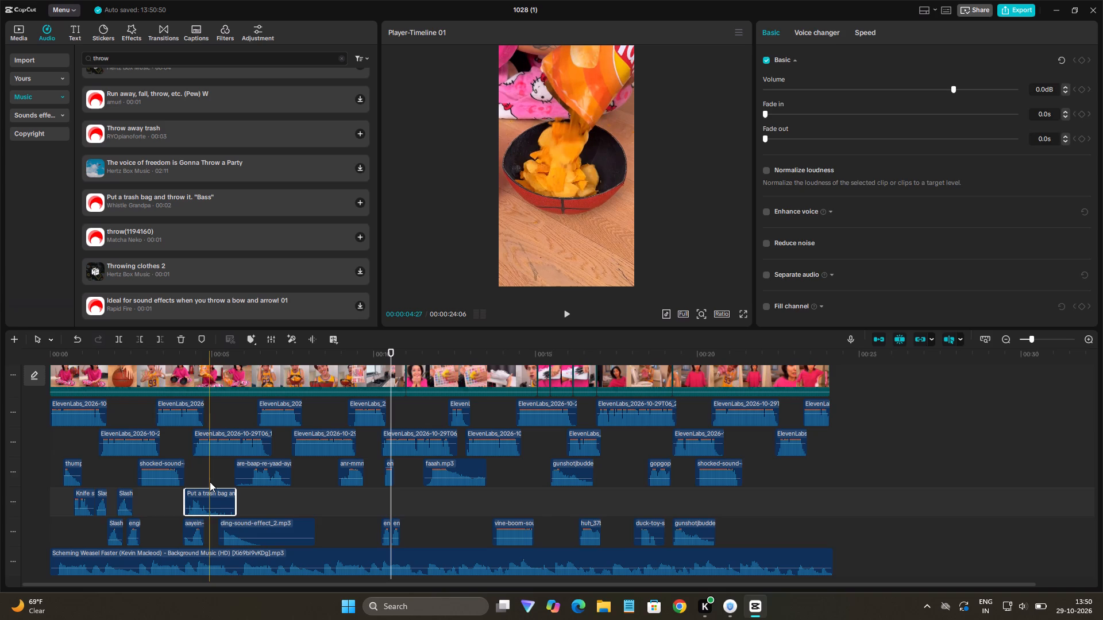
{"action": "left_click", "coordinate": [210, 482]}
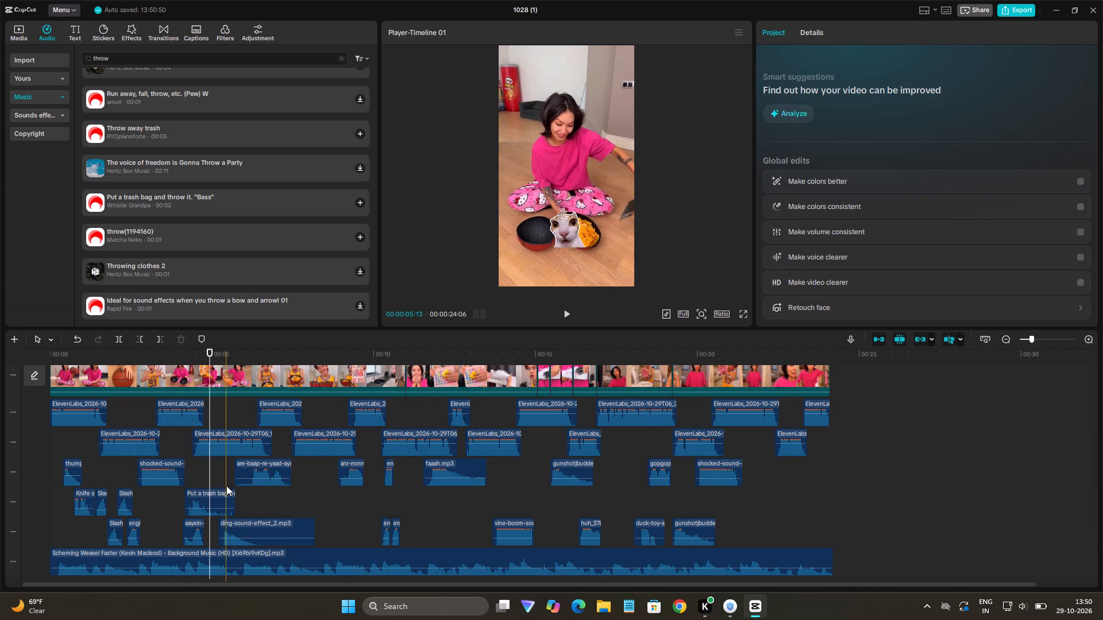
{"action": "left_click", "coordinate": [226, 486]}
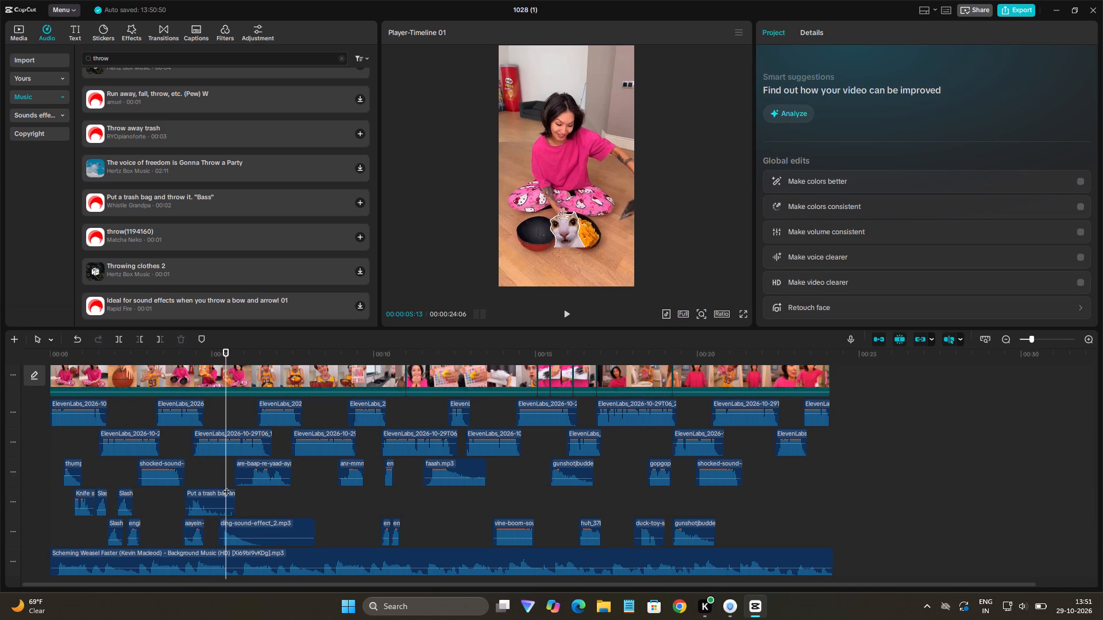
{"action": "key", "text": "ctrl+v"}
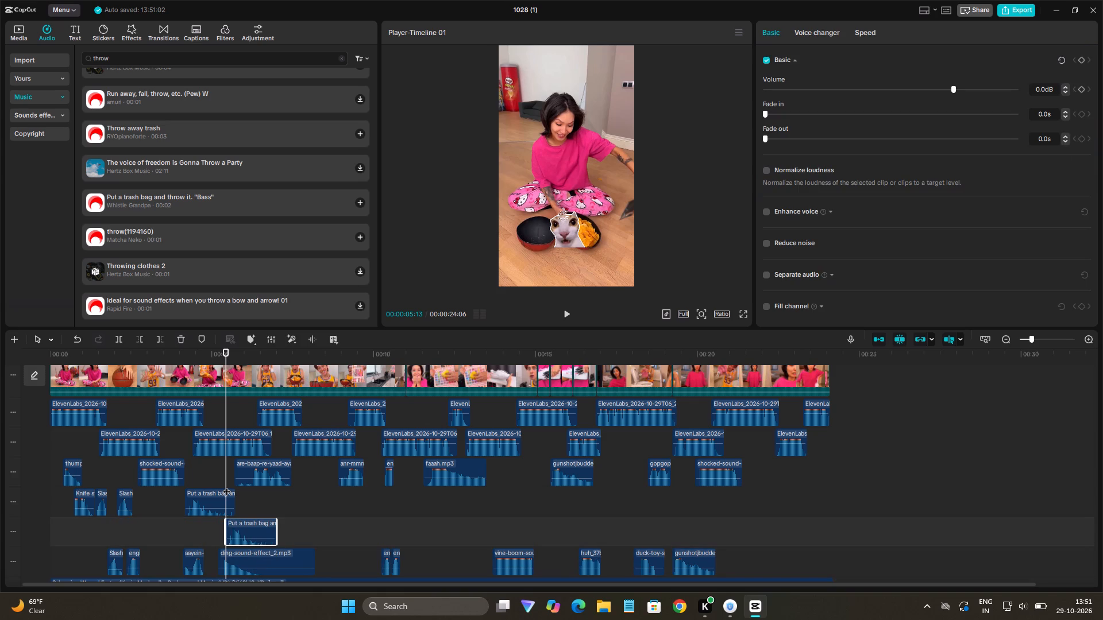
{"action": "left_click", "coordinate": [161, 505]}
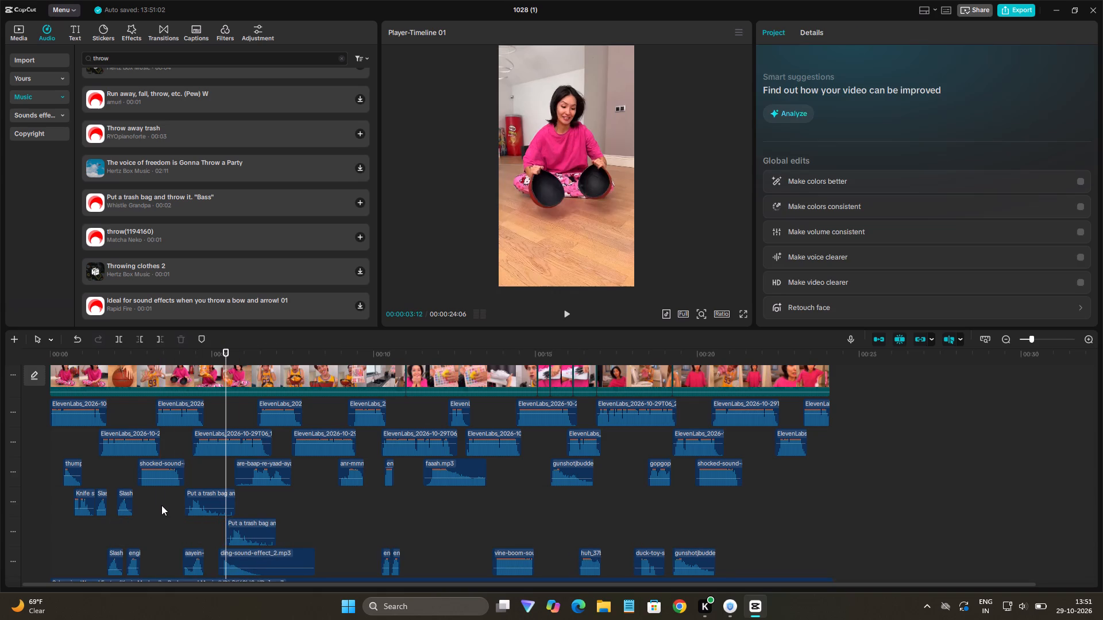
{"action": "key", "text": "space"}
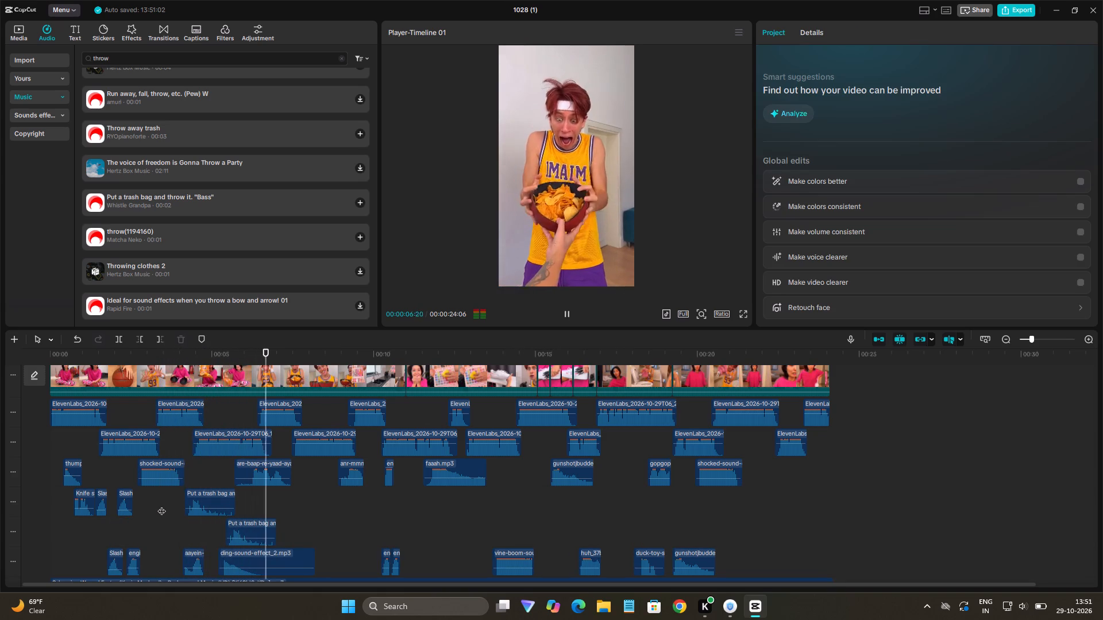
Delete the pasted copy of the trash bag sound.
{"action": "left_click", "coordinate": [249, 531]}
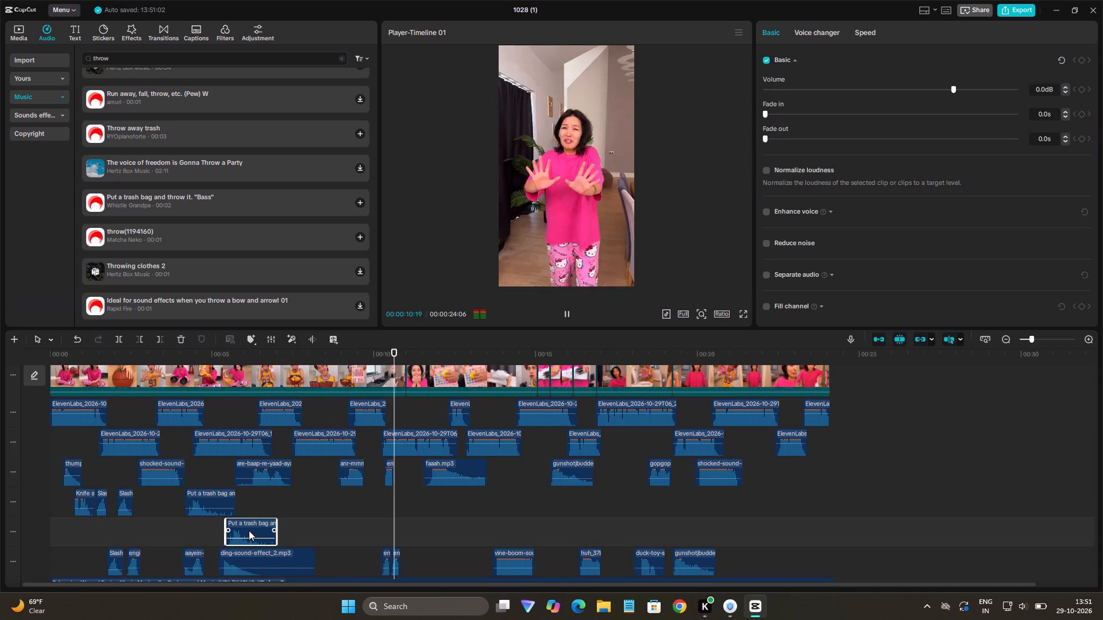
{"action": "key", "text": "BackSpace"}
Play back from the chip-pouring shot to check the single trash bag sound in the mix.
{"action": "left_click", "coordinate": [200, 486]}
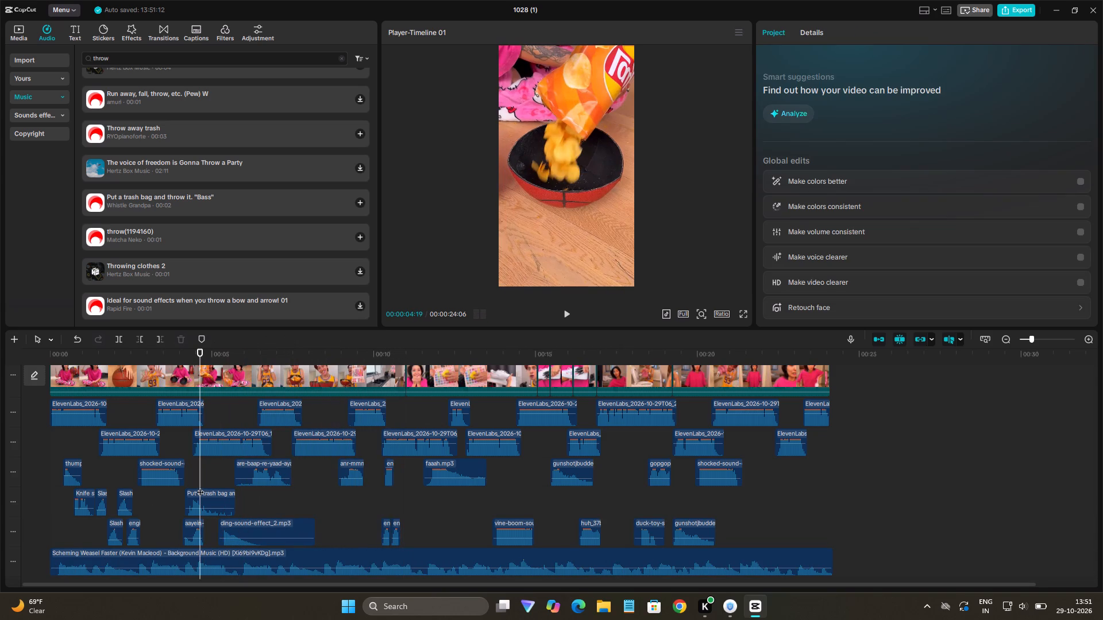
{"action": "key", "text": "space"}
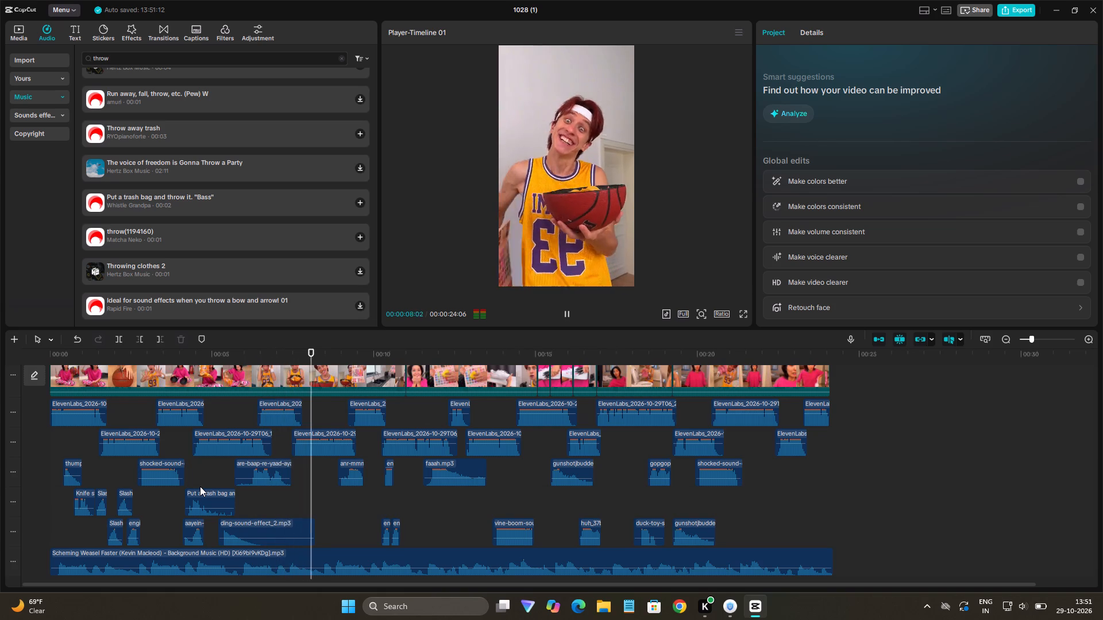
{"action": "key", "text": "space"}
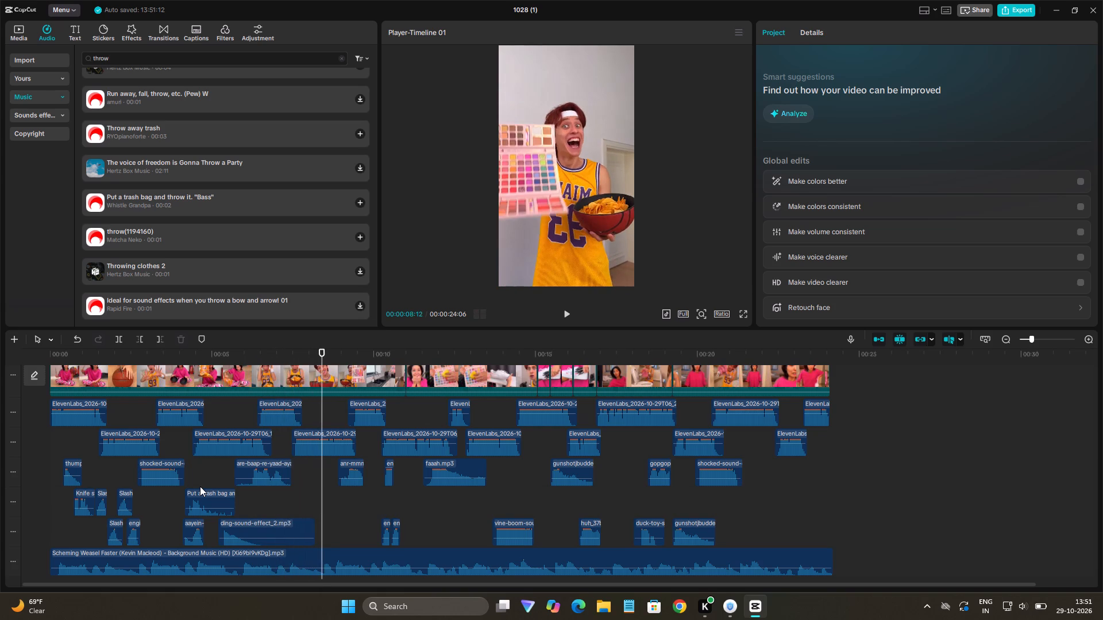
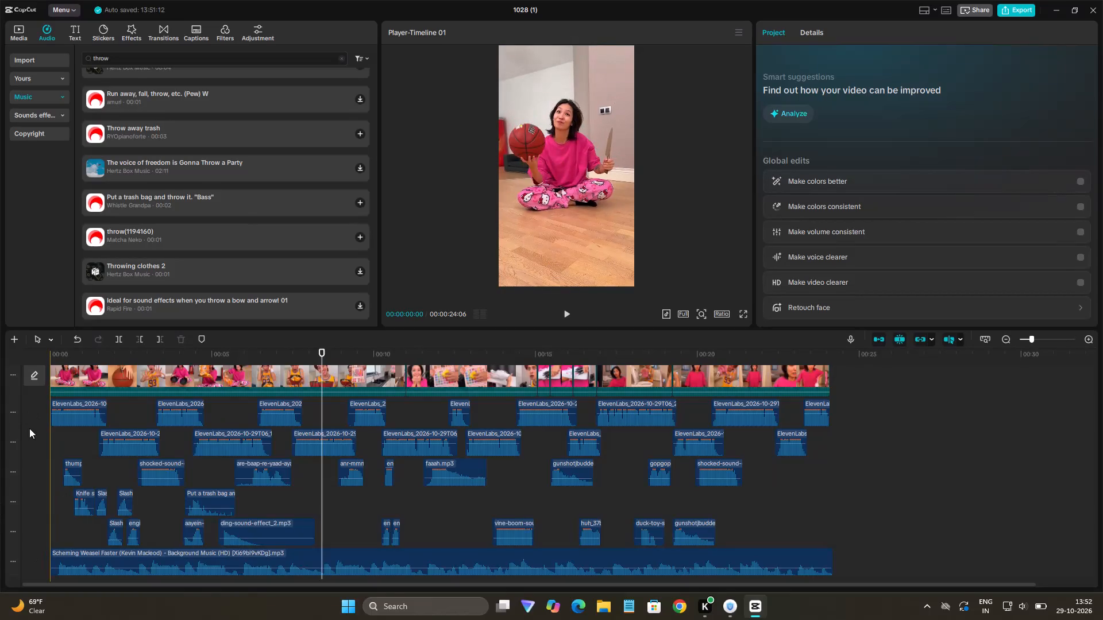
Play the whole video back from the start to check the current sound mix.
{"action": "key", "text": "space"}
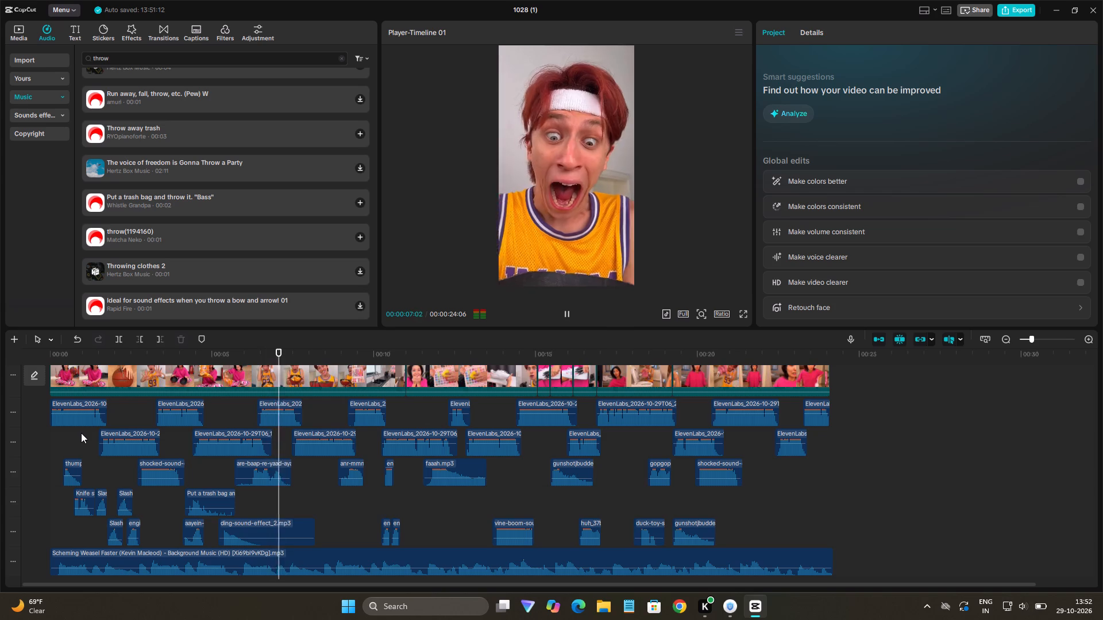
{"action": "key", "text": "space"}
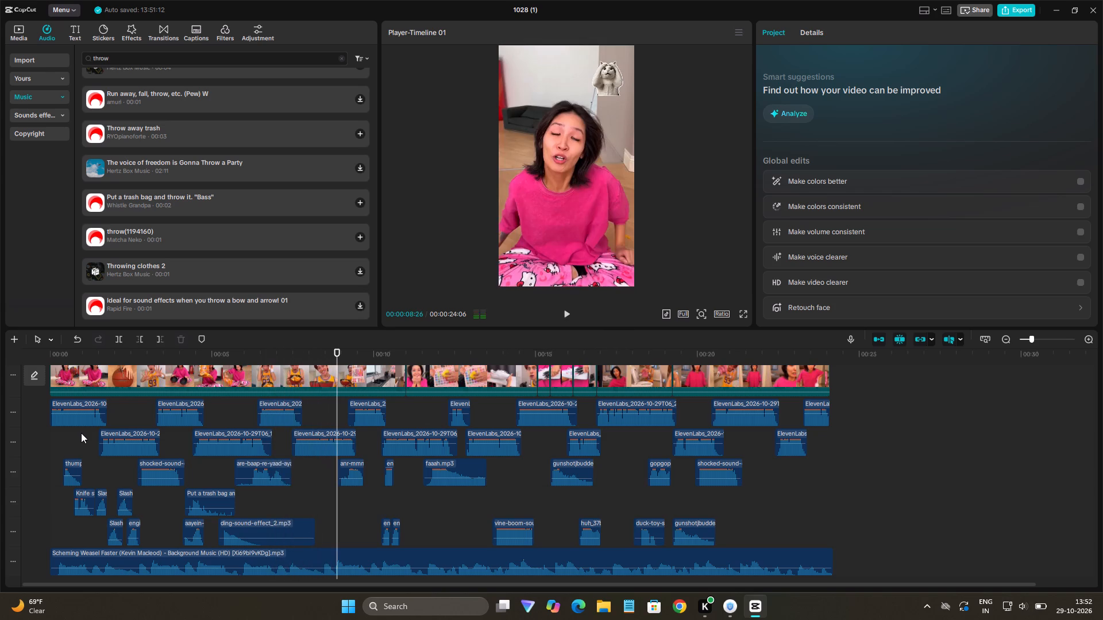
{"action": "key", "text": "space"}
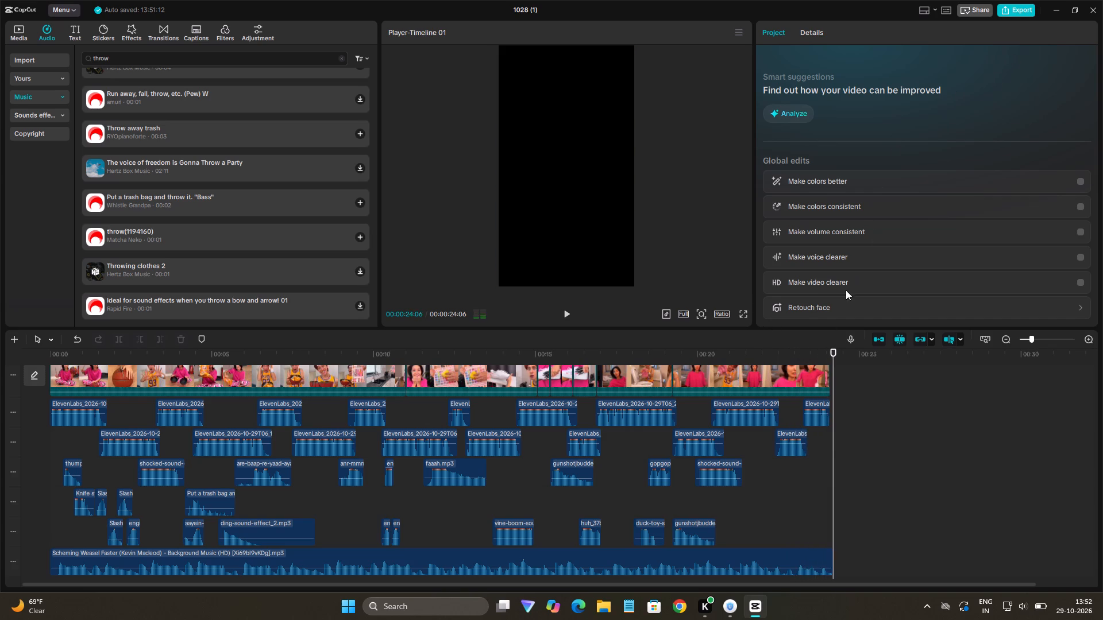
{"action": "key", "text": "space"}
{"action": "key", "text": "space"}
Search the audio library for "keyboard" and preview keyboard typing sound01 and Keyboard (word processor)(912777).
{"action": "left_click_drag", "start_coordinate": [140, 56], "coordinate": [66, 61]}
{"action": "type", "text": "keyboard"}
{"action": "key", "text": "Return"}
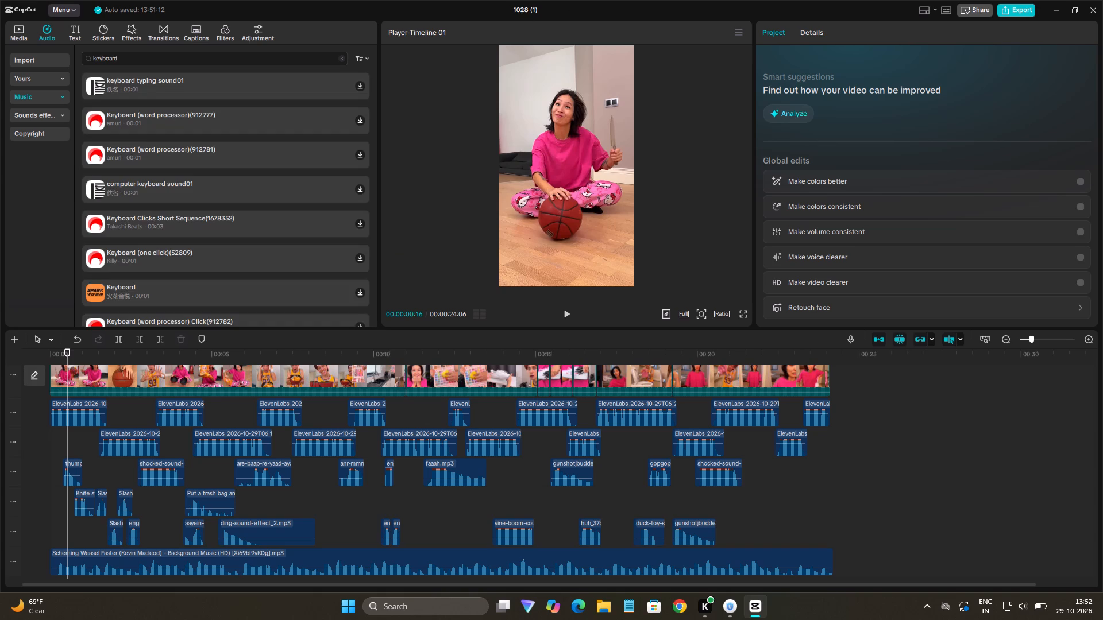
{"action": "left_click", "coordinate": [141, 84]}
{"action": "left_click", "coordinate": [173, 129]}
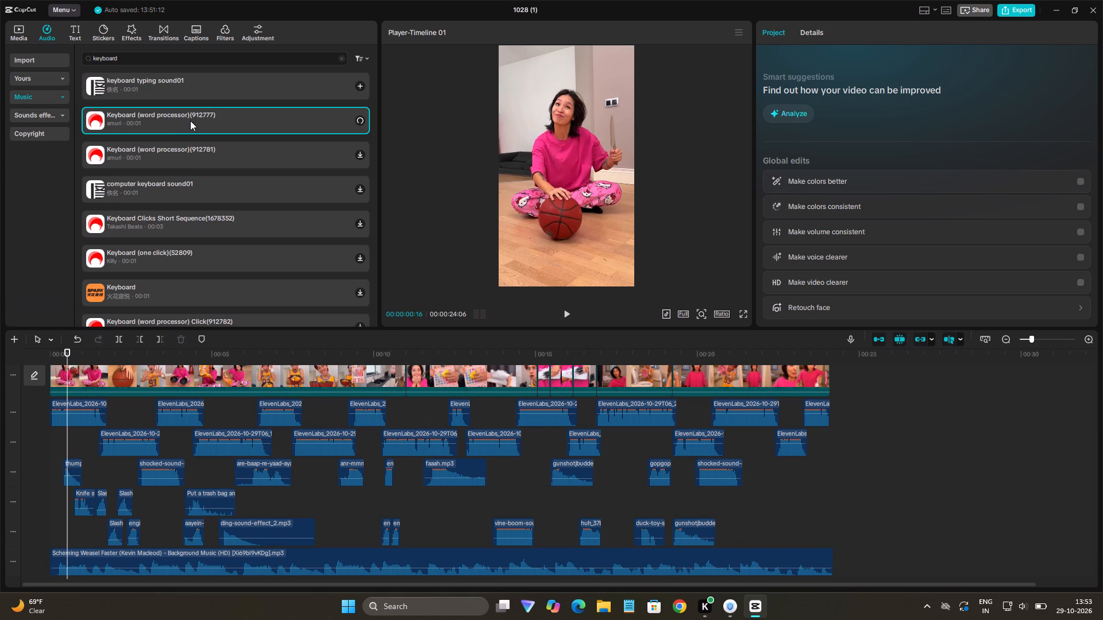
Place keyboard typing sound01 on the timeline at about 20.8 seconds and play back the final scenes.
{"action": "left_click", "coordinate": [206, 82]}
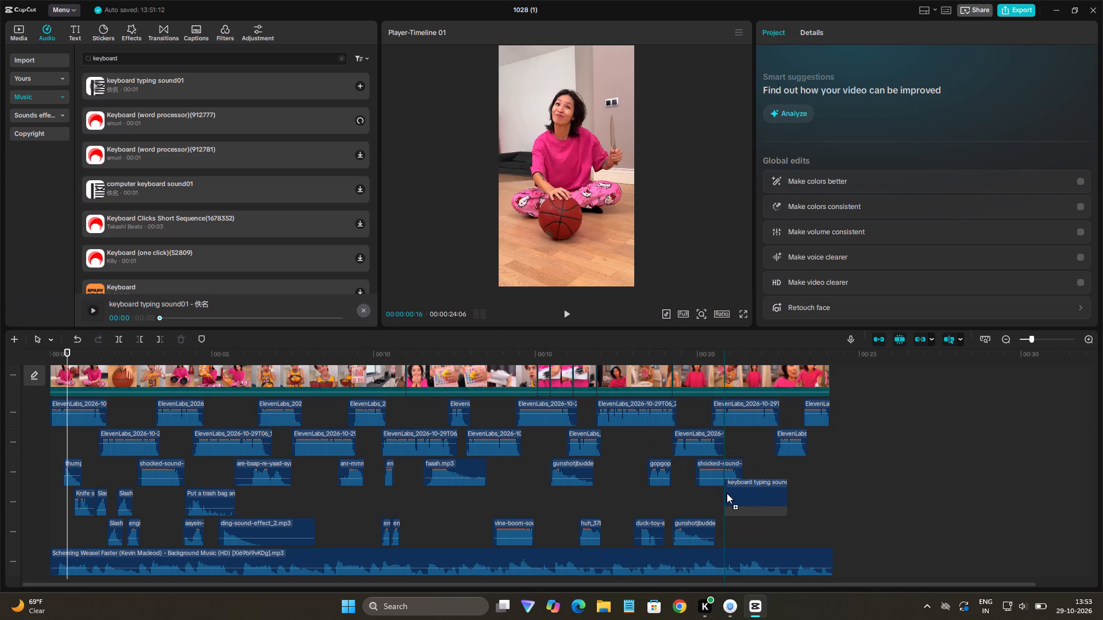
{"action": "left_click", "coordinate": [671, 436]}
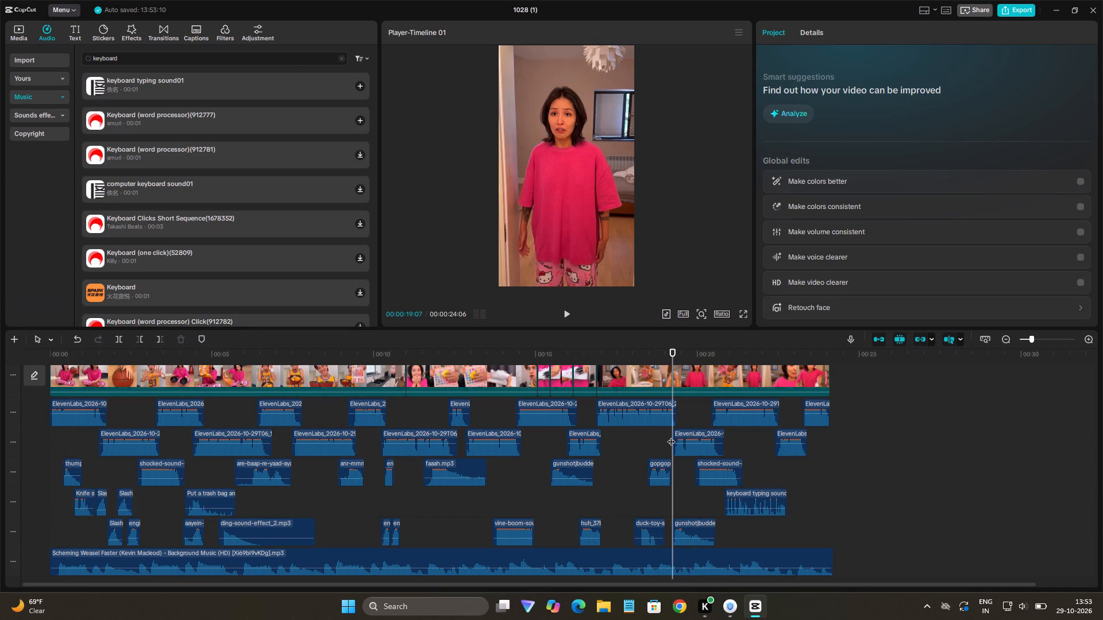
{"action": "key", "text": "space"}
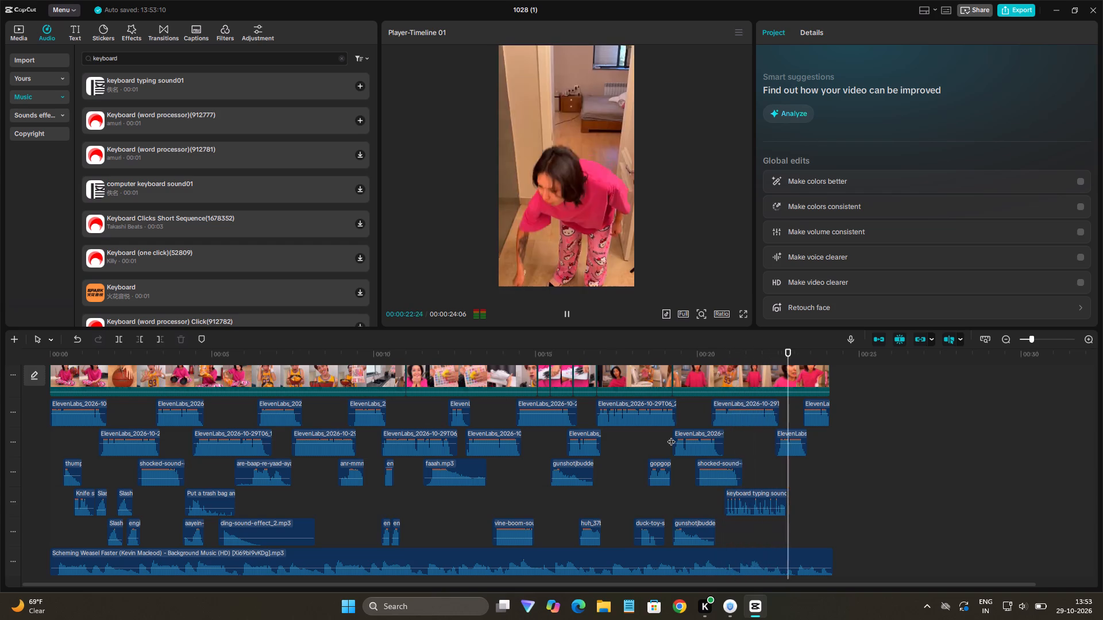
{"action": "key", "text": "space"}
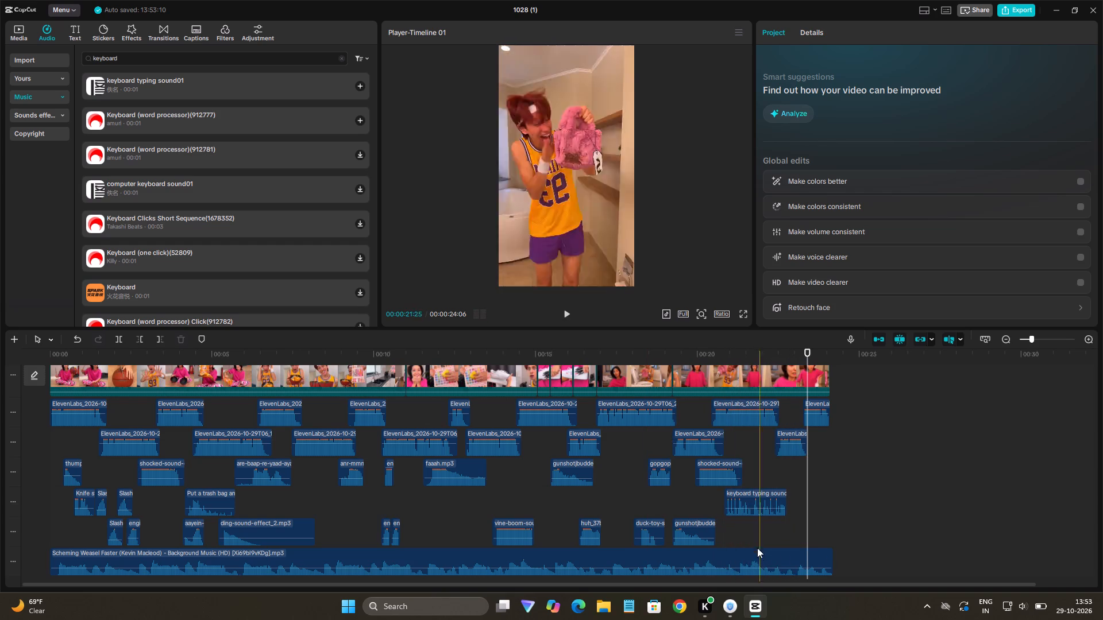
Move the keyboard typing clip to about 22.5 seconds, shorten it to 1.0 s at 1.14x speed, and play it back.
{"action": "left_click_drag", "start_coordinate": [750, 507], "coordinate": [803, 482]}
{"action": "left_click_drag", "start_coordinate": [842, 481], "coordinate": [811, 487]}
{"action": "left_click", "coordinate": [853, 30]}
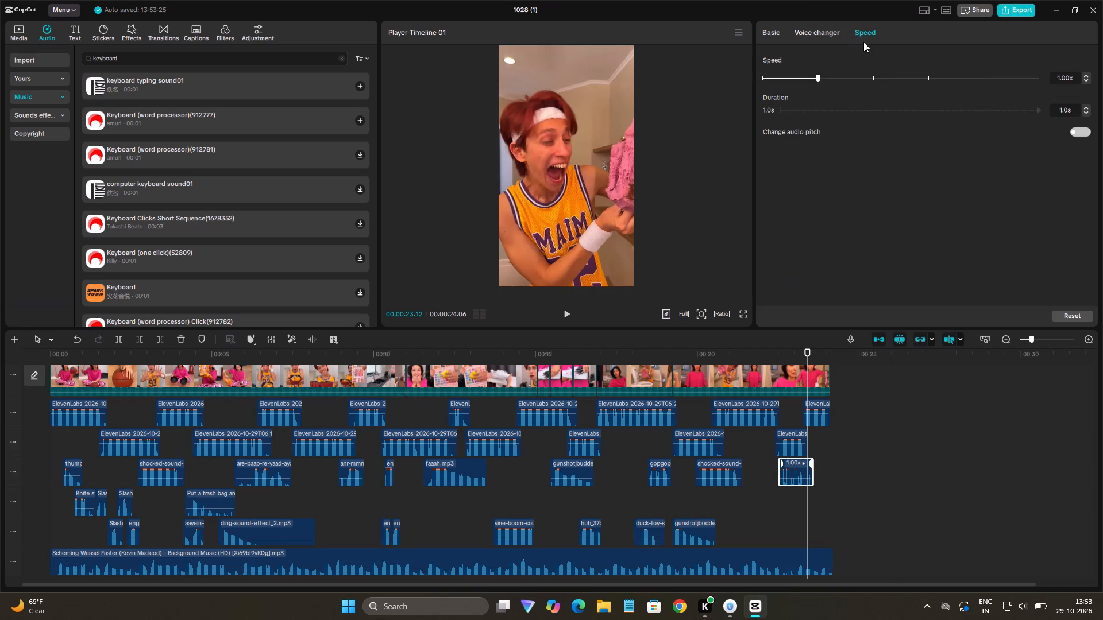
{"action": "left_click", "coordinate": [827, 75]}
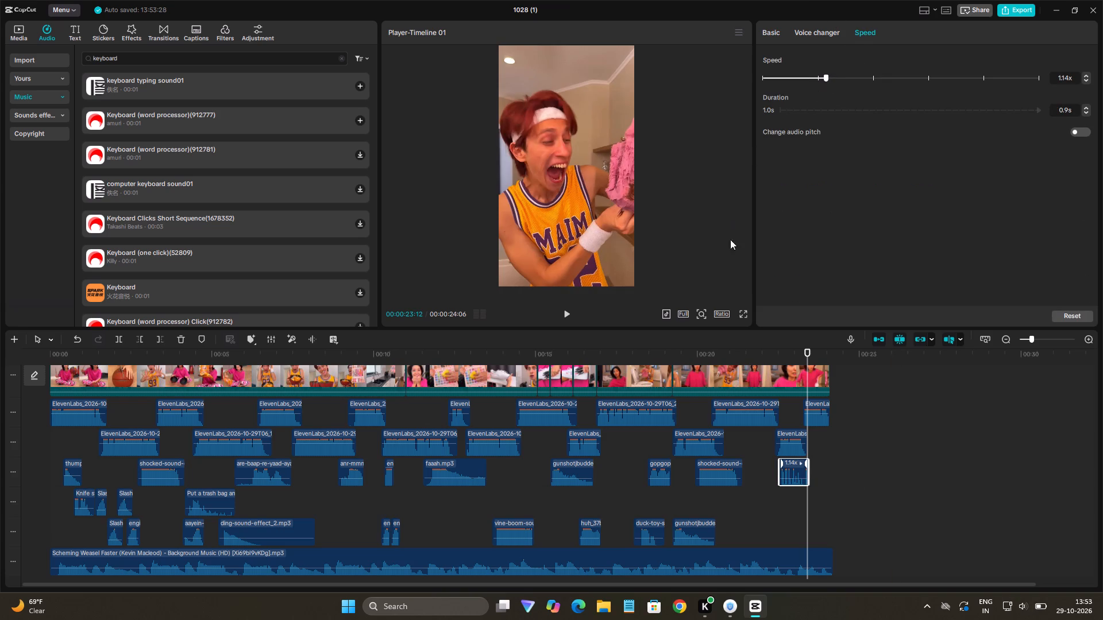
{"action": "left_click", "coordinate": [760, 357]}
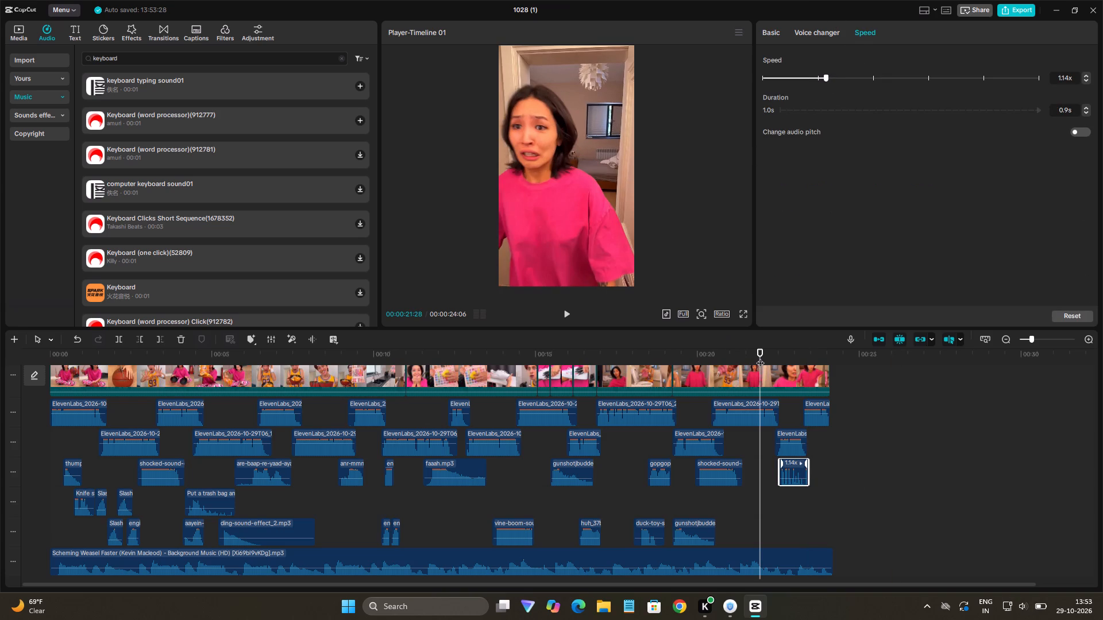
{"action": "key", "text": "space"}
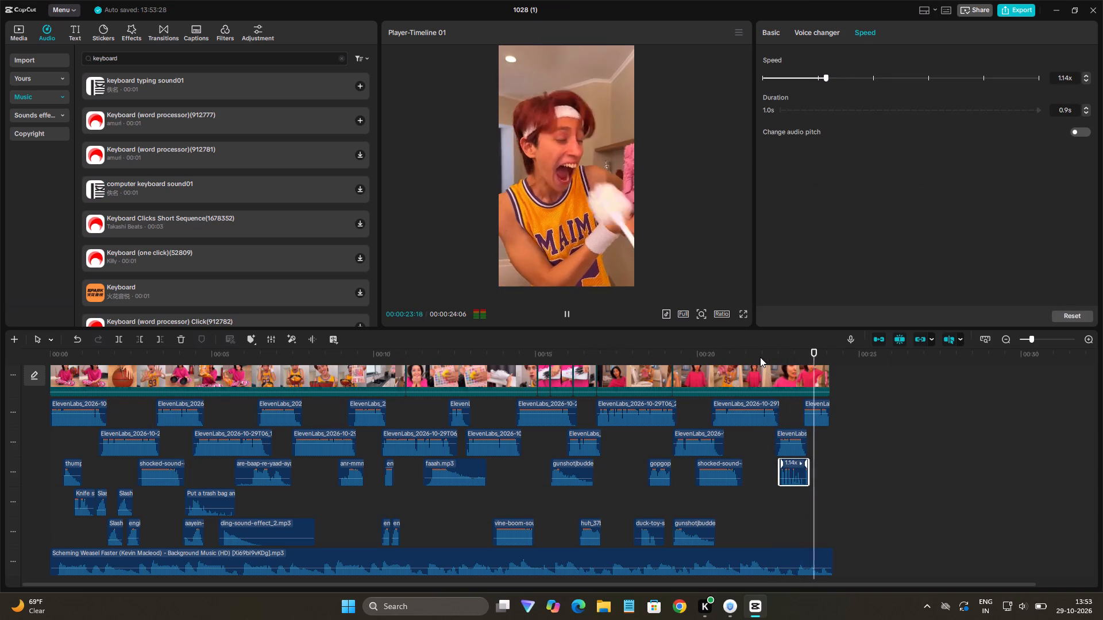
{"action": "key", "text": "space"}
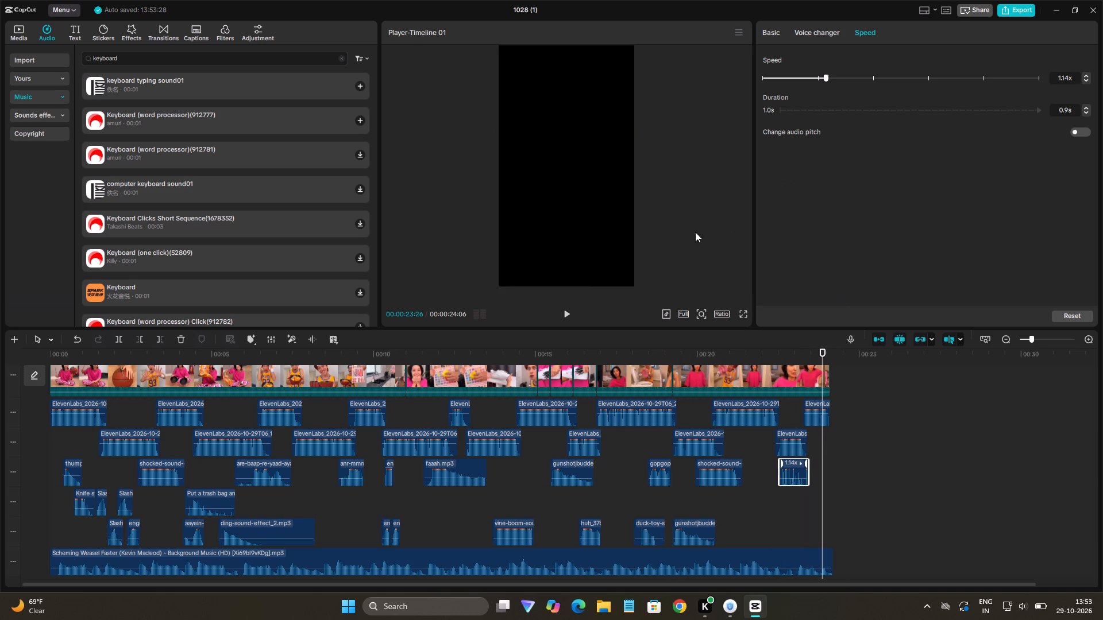
Preview Keyboard (word processor)(912777) and place it under the existing keyboard clip at about 22.5 seconds.
{"action": "left_click", "coordinate": [188, 124]}
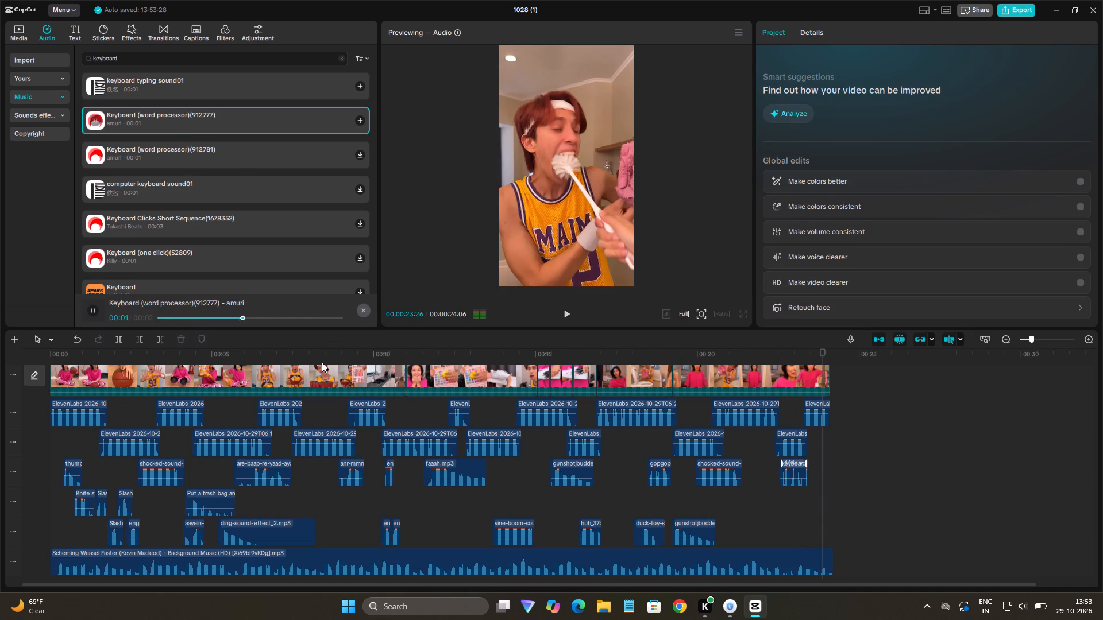
{"action": "left_click_drag", "start_coordinate": [152, 118], "coordinate": [175, 138]}
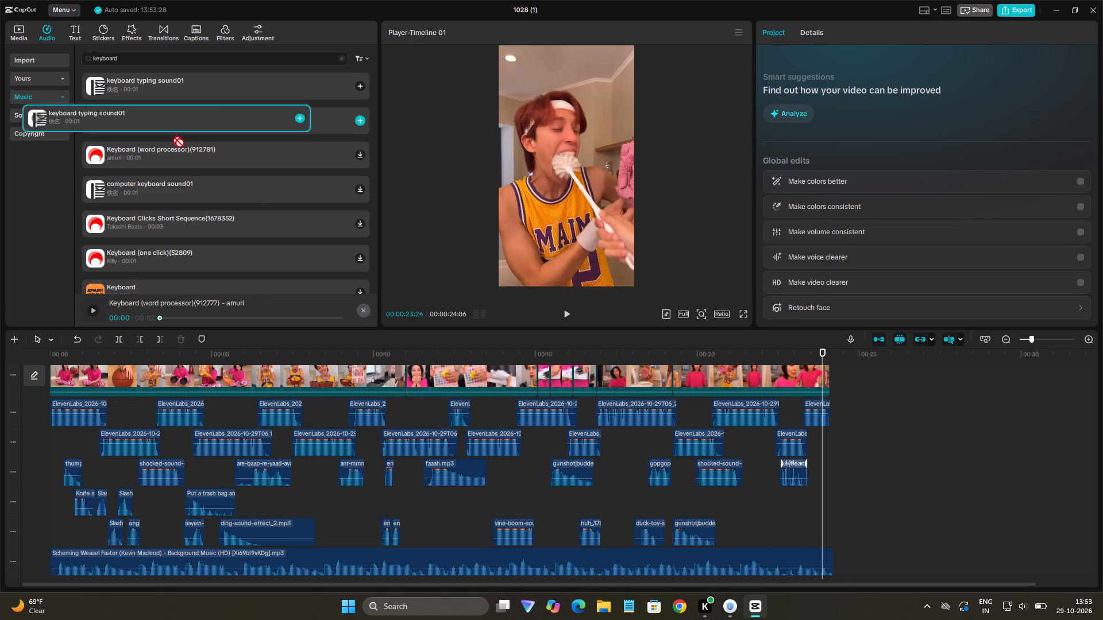
{"action": "left_click_drag", "start_coordinate": [175, 138], "coordinate": [780, 491]}
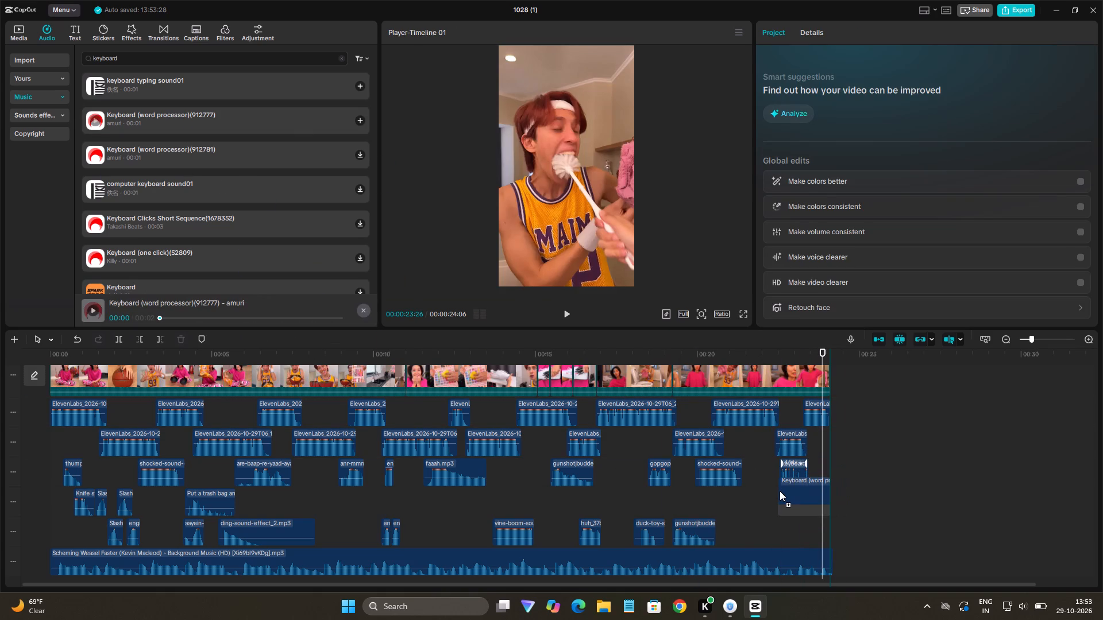
{"action": "left_click_drag", "start_coordinate": [780, 491], "coordinate": [778, 491]}
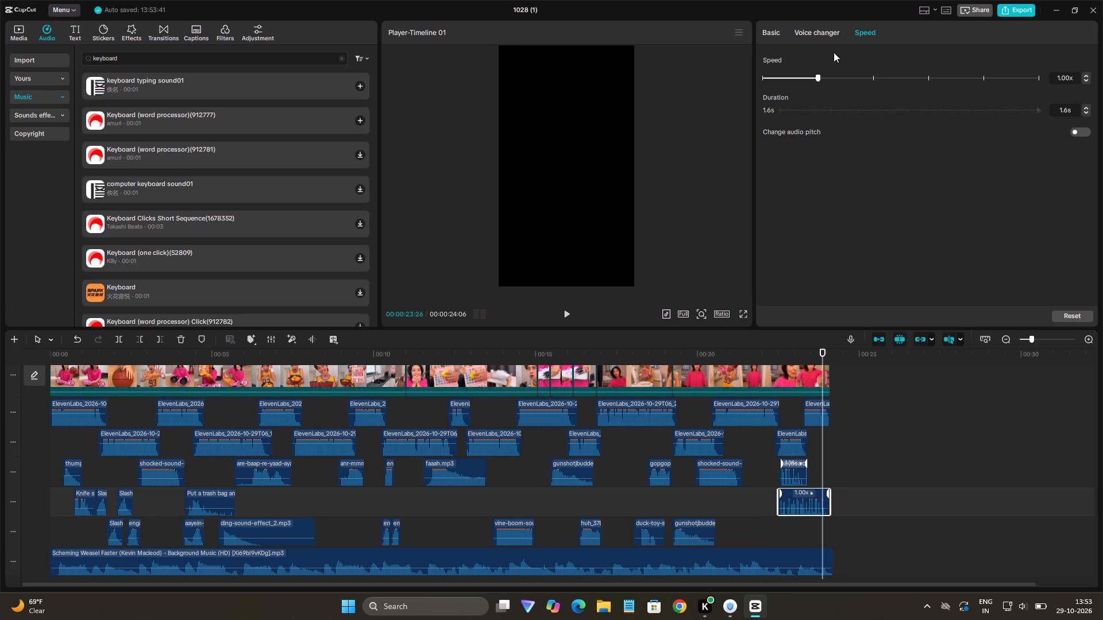
Speed the word processor keyboard clip up to 1.28x and trim its end to a 0.9 s duration.
{"action": "left_click", "coordinate": [834, 78]}
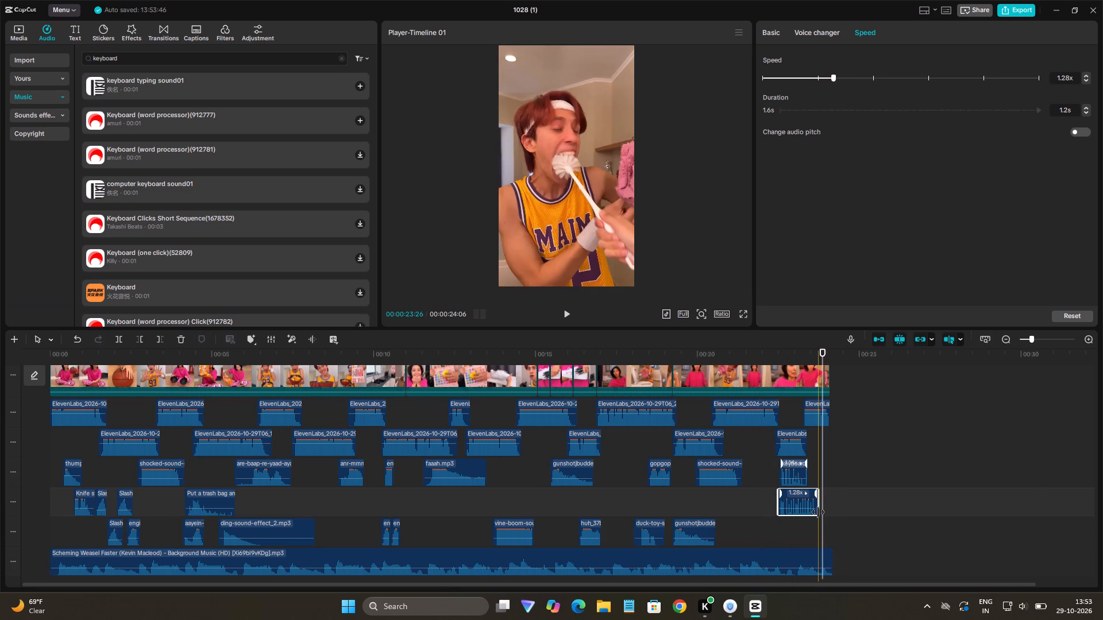
{"action": "left_click_drag", "start_coordinate": [816, 508], "coordinate": [807, 517]}
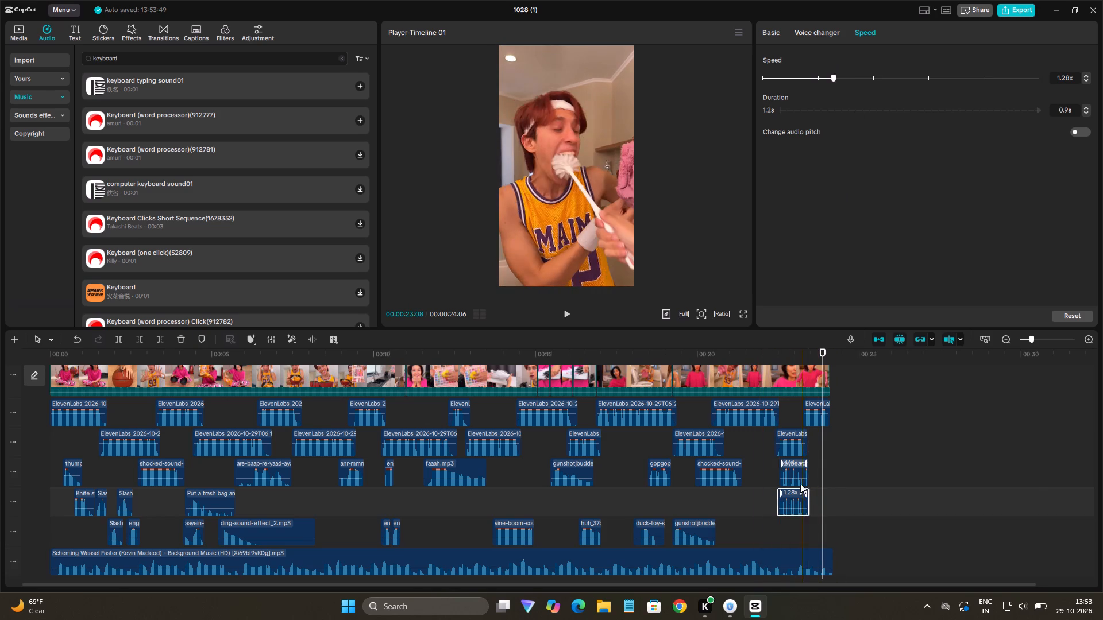
Delete the keyboard typing sound01 clip, move the word processor clip up into its place, and play back the ending.
{"action": "left_click", "coordinate": [795, 479]}
{"action": "key", "text": "BackSpace"}
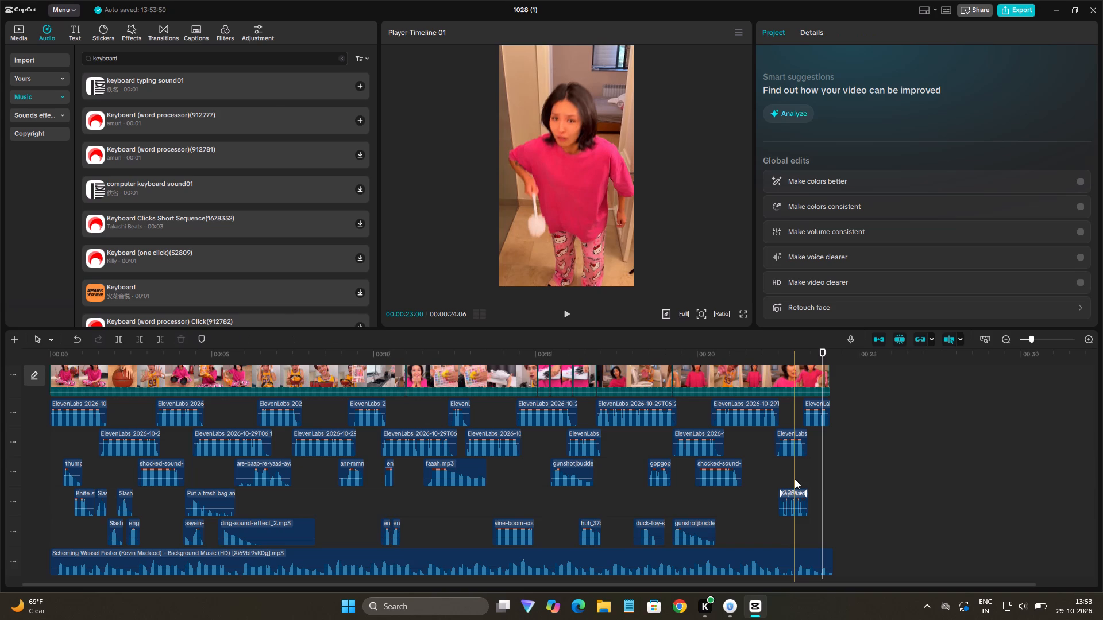
{"action": "left_click_drag", "start_coordinate": [782, 513], "coordinate": [780, 481]}
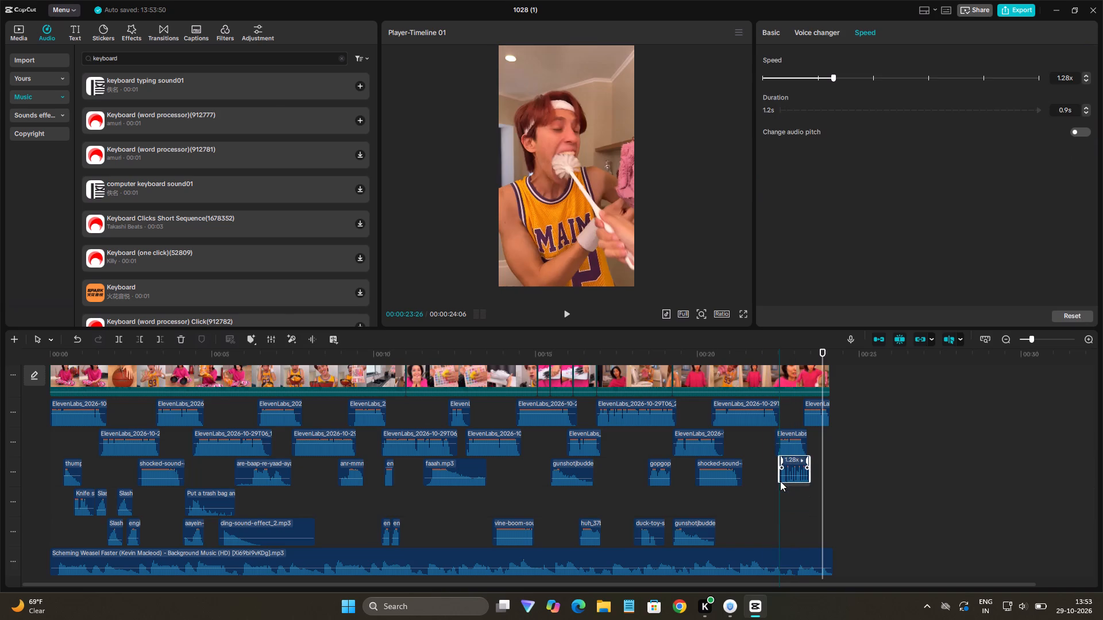
{"action": "left_click_drag", "start_coordinate": [780, 481], "coordinate": [780, 482]}
{"action": "left_click", "coordinate": [768, 472]}
{"action": "key", "text": "space"}
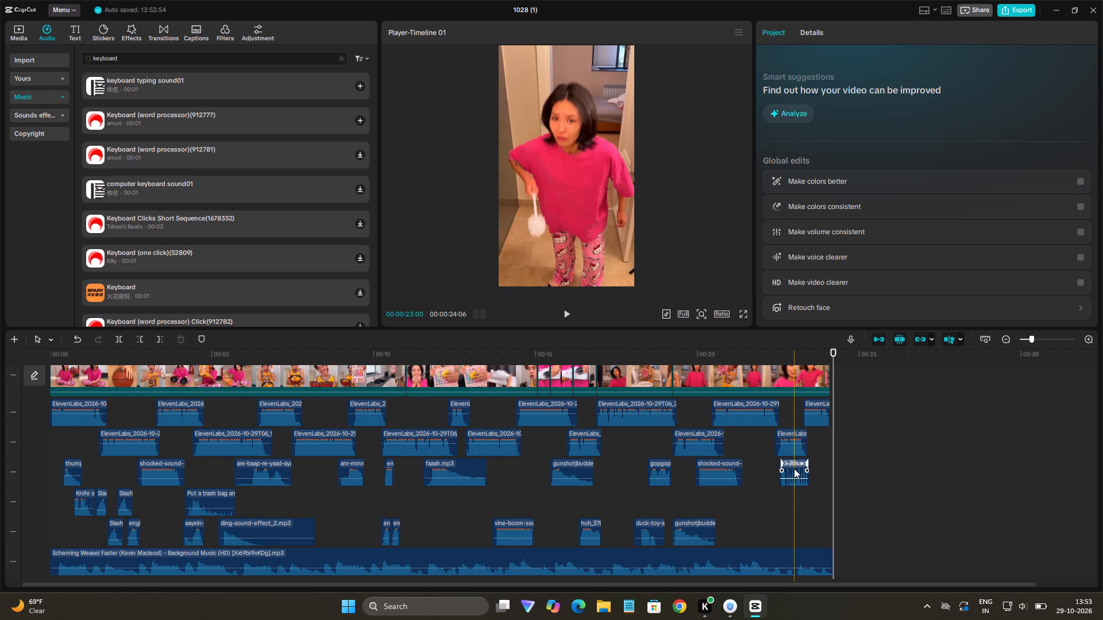
Set the word processor keyboard clip's speed to 1.00x and play back the ending.
{"action": "left_click", "coordinate": [793, 463]}
{"action": "left_click", "coordinate": [835, 471]}
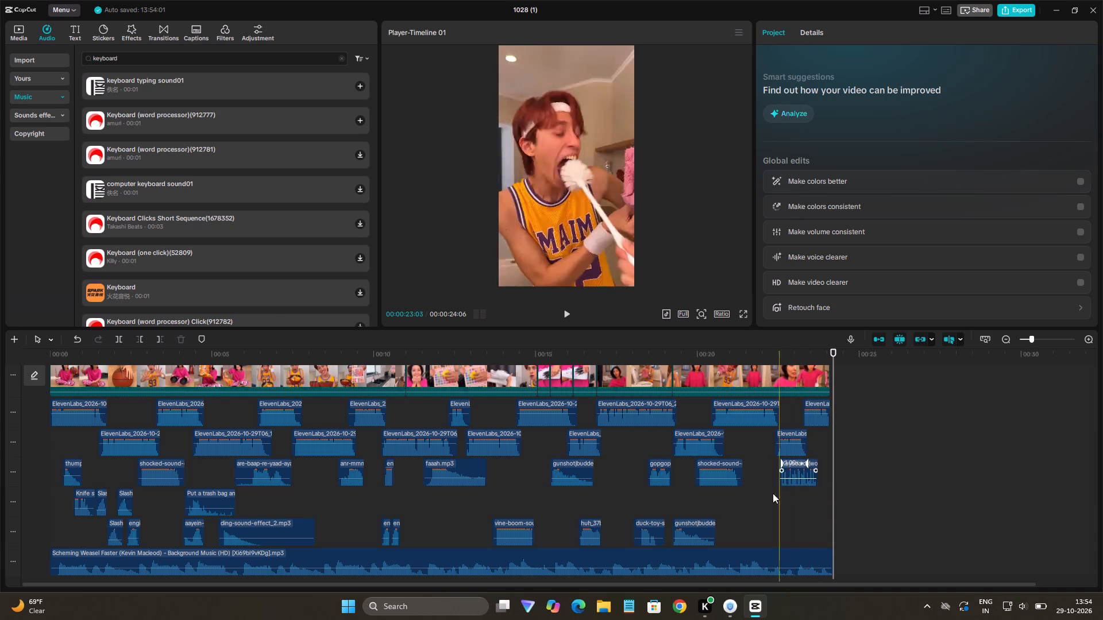
{"action": "left_click", "coordinate": [757, 489]}
{"action": "key", "text": "space"}
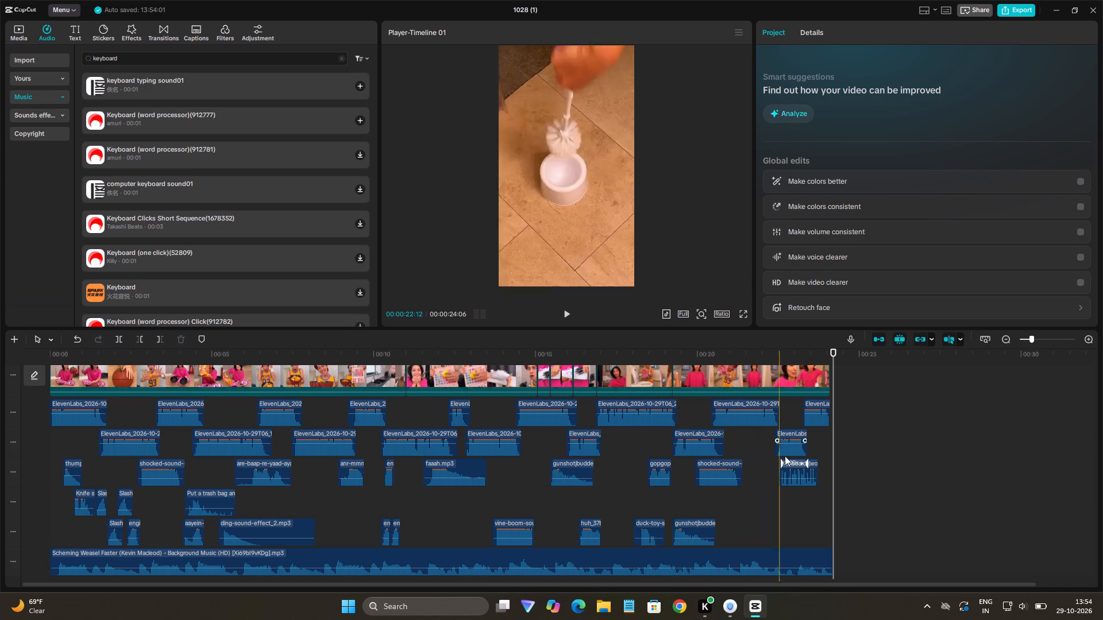
Adjust and trim the keyboard clip to run from about 22.5 to 23.4 seconds, and play it back.
{"action": "left_click_drag", "start_coordinate": [791, 470], "coordinate": [786, 471]}
{"action": "left_click_drag", "start_coordinate": [812, 475], "coordinate": [808, 481]}
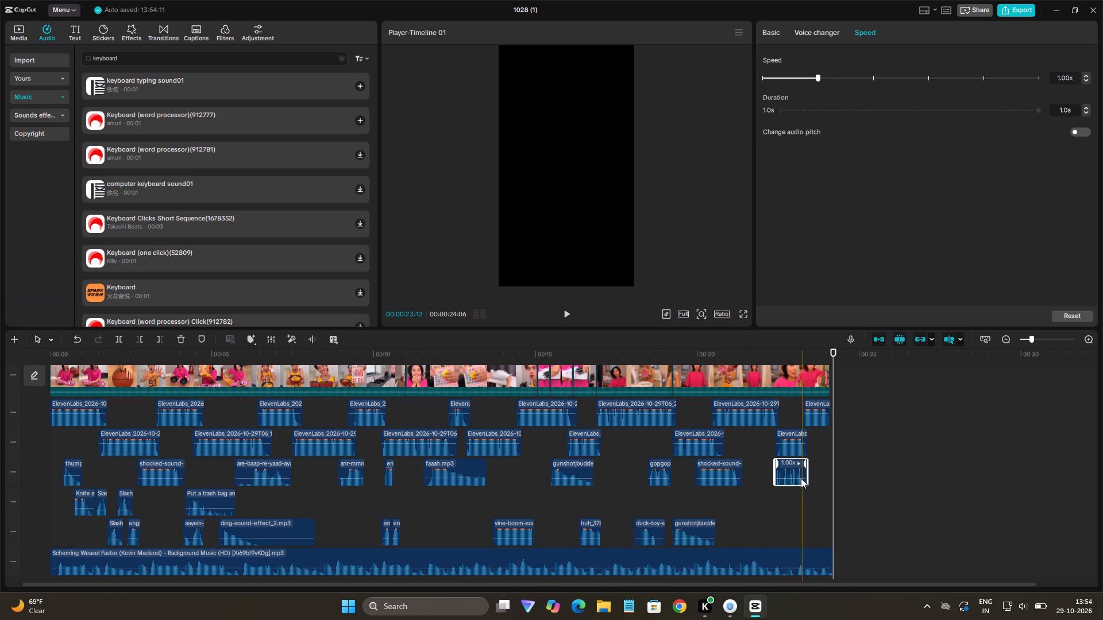
{"action": "left_click", "coordinate": [777, 479]}
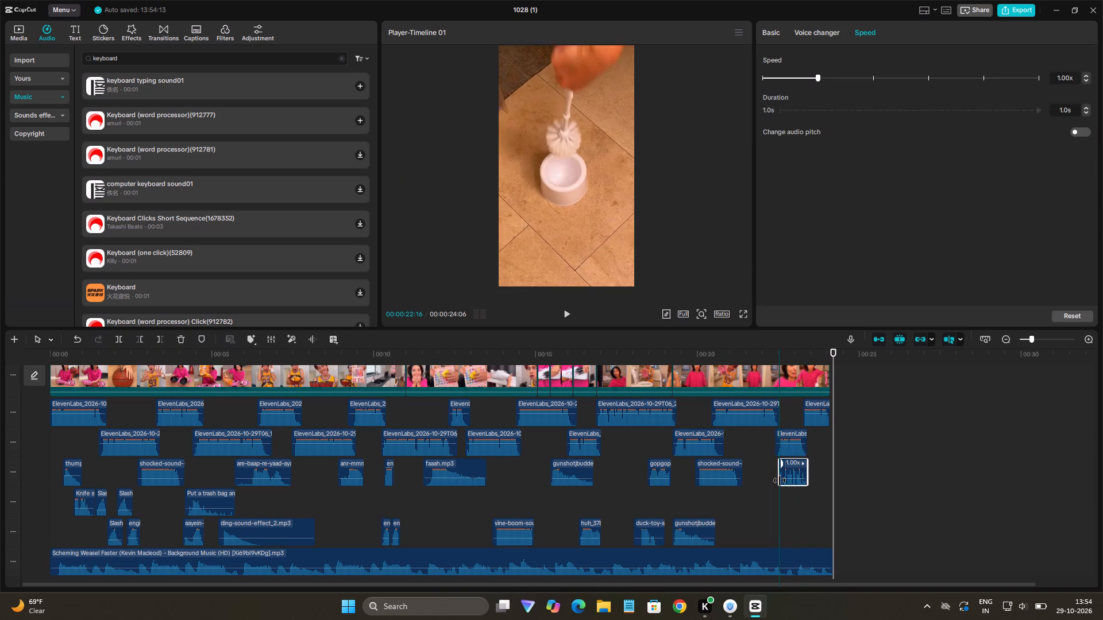
{"action": "left_click", "coordinate": [765, 478]}
{"action": "key", "text": "space"}
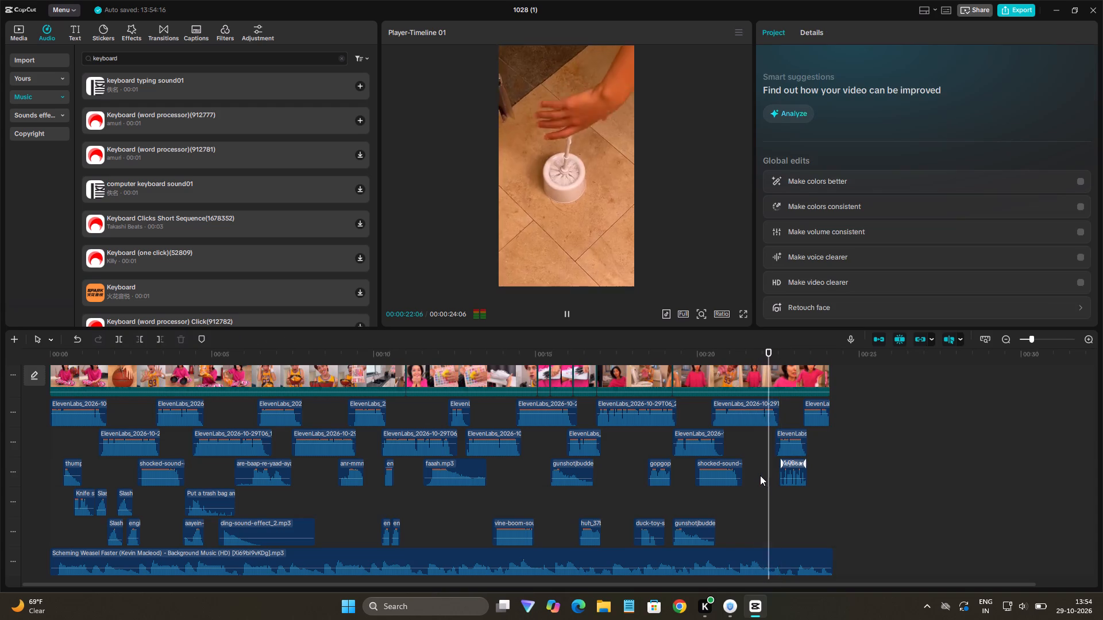
Search the audio library for "ding" and preview Bell ding and Ding (bell sound).
{"action": "left_click", "coordinate": [168, 61]}
{"action": "left_click_drag", "start_coordinate": [168, 60], "coordinate": [0, 51]}
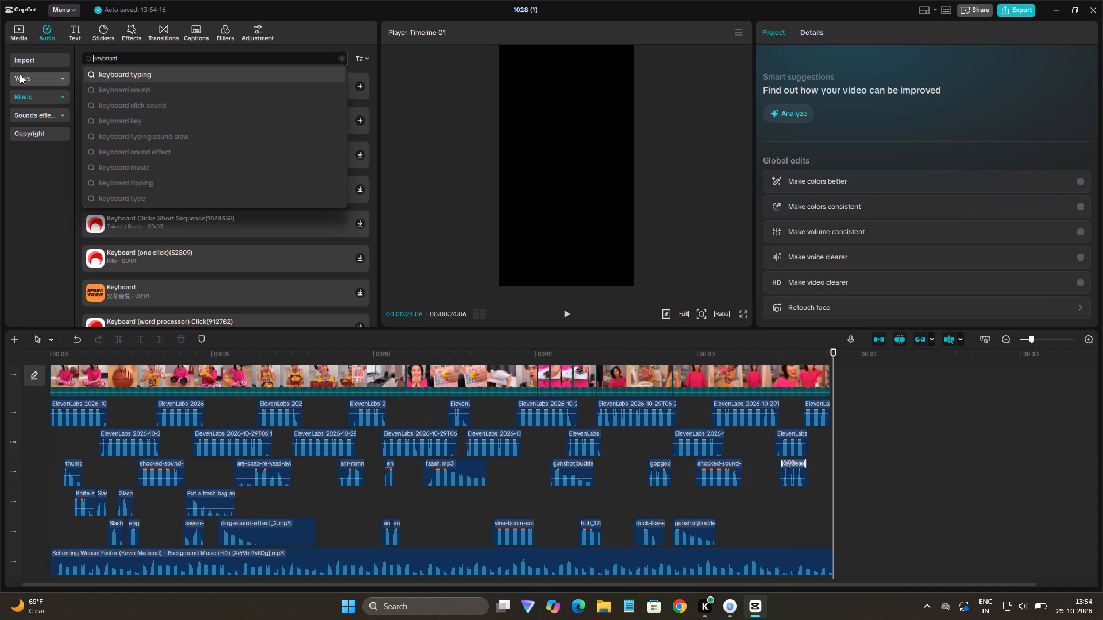
{"action": "key", "text": "ctrl+a"}
{"action": "key", "text": "d"}
{"action": "type", "text": "ing"}
{"action": "key", "text": "Return"}
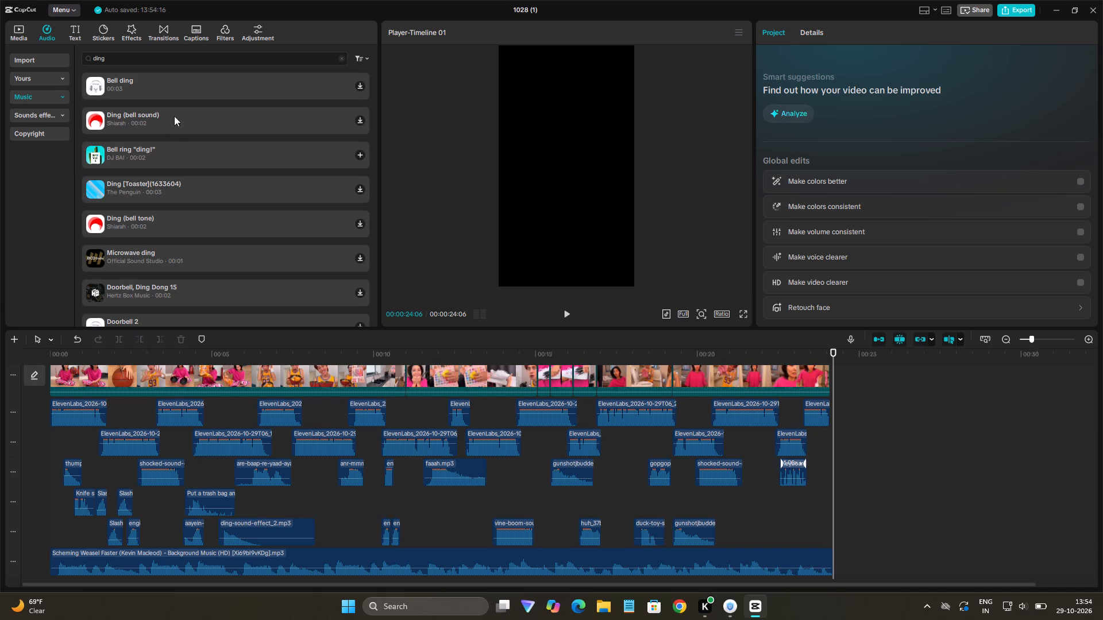
{"action": "left_click", "coordinate": [178, 86]}
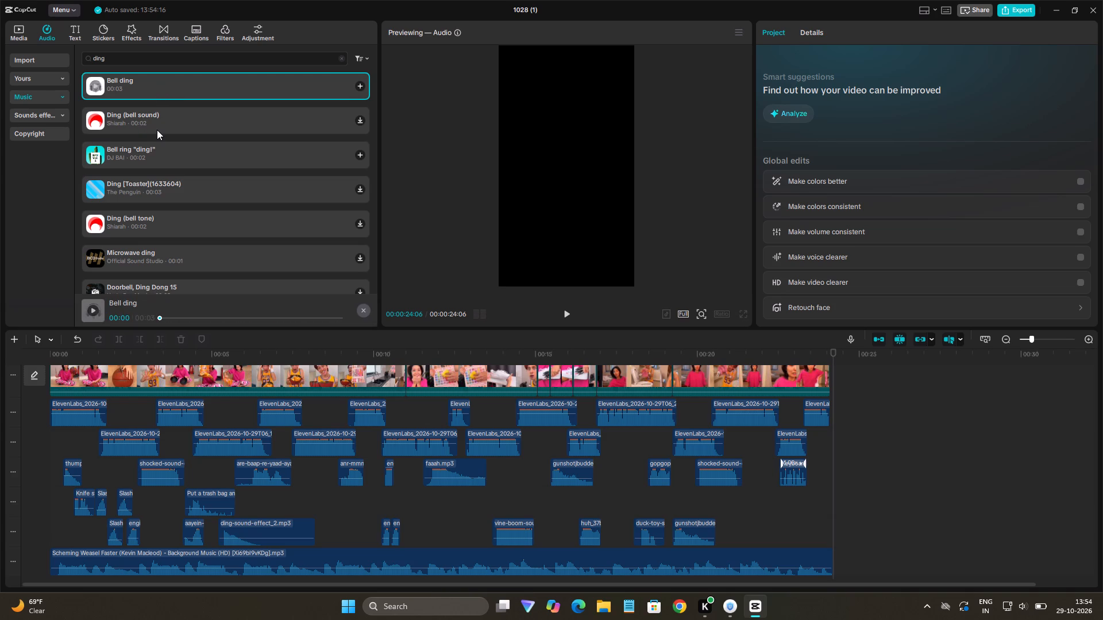
{"action": "left_click", "coordinate": [157, 128]}
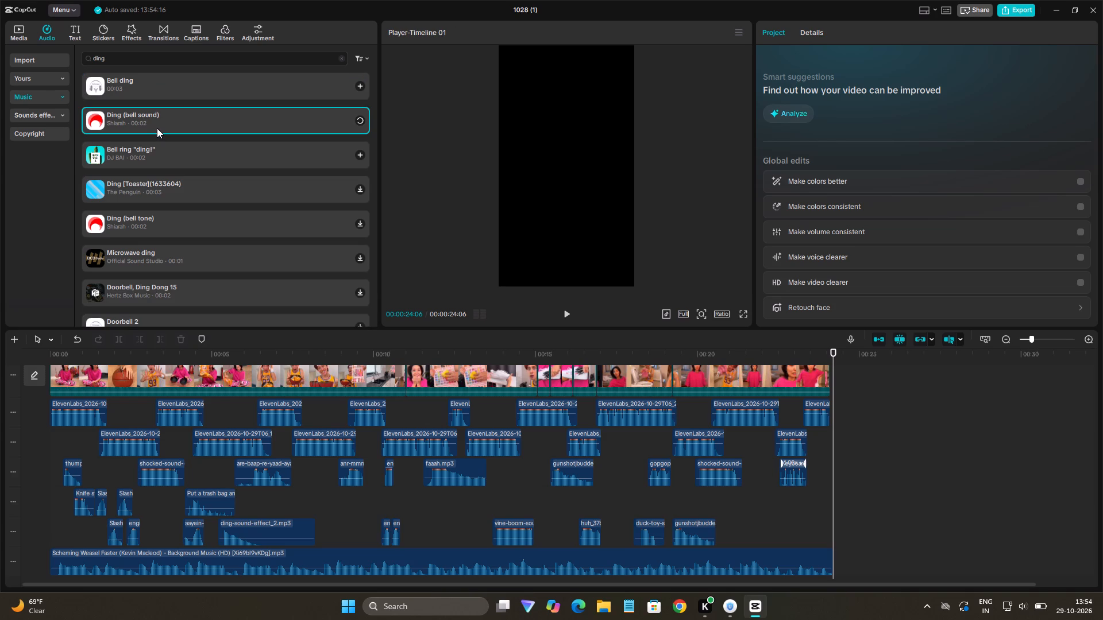
Add Bell ding on the track below the keyboard clip and trim both its ends to a 0.9 s duration.
{"action": "left_click_drag", "start_coordinate": [160, 80], "coordinate": [799, 494]}
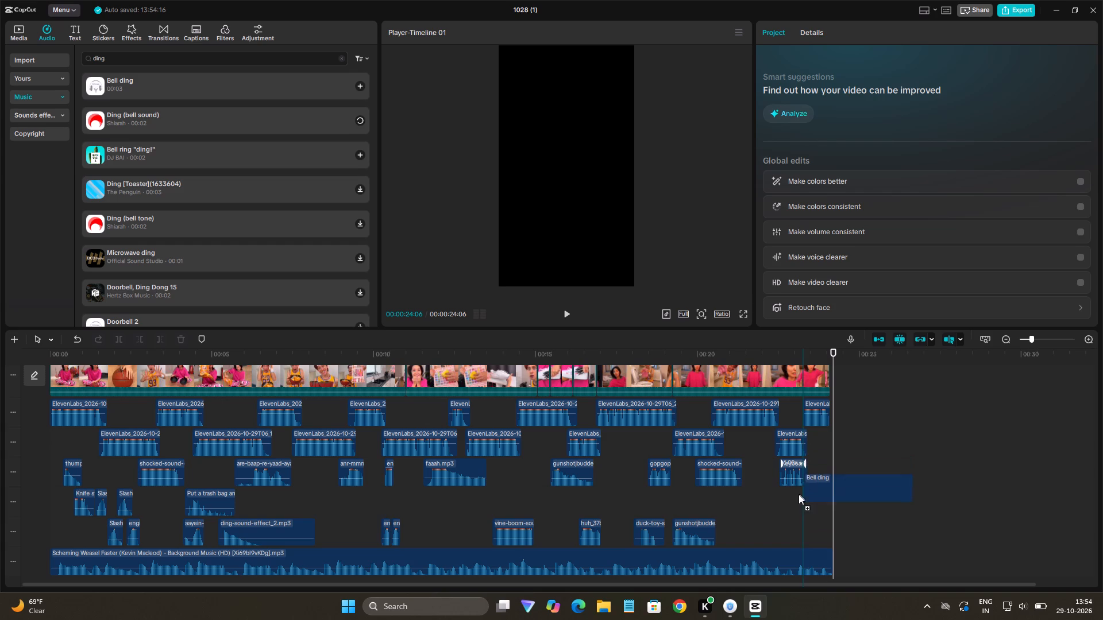
{"action": "left_click_drag", "start_coordinate": [799, 494], "coordinate": [782, 500]}
{"action": "left_click_drag", "start_coordinate": [780, 505], "coordinate": [795, 517]}
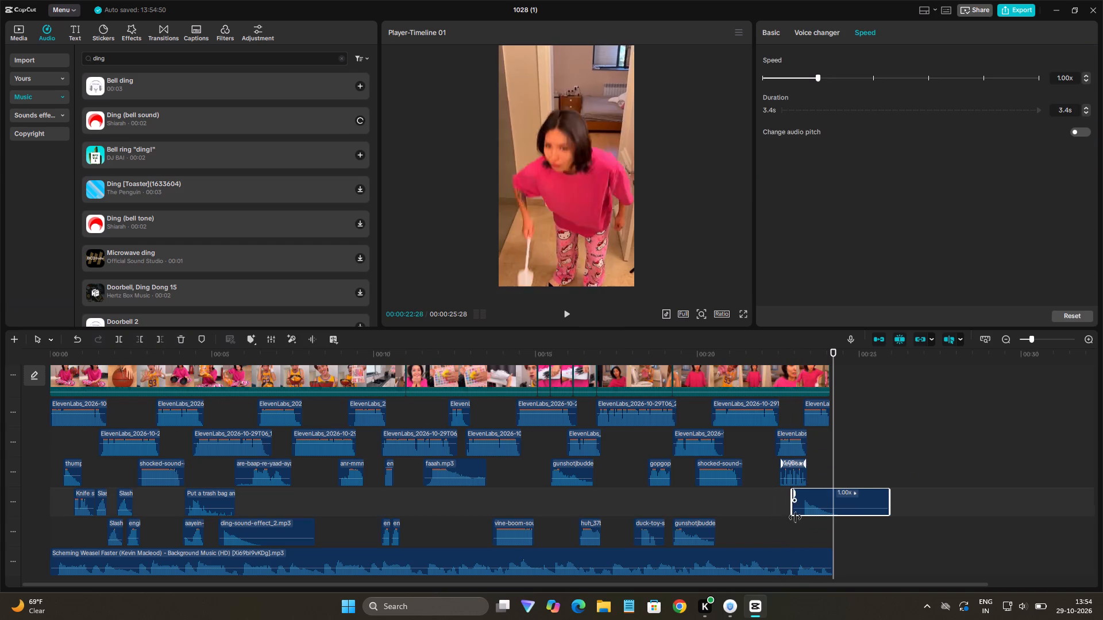
{"action": "left_click_drag", "start_coordinate": [795, 517], "coordinate": [802, 524]}
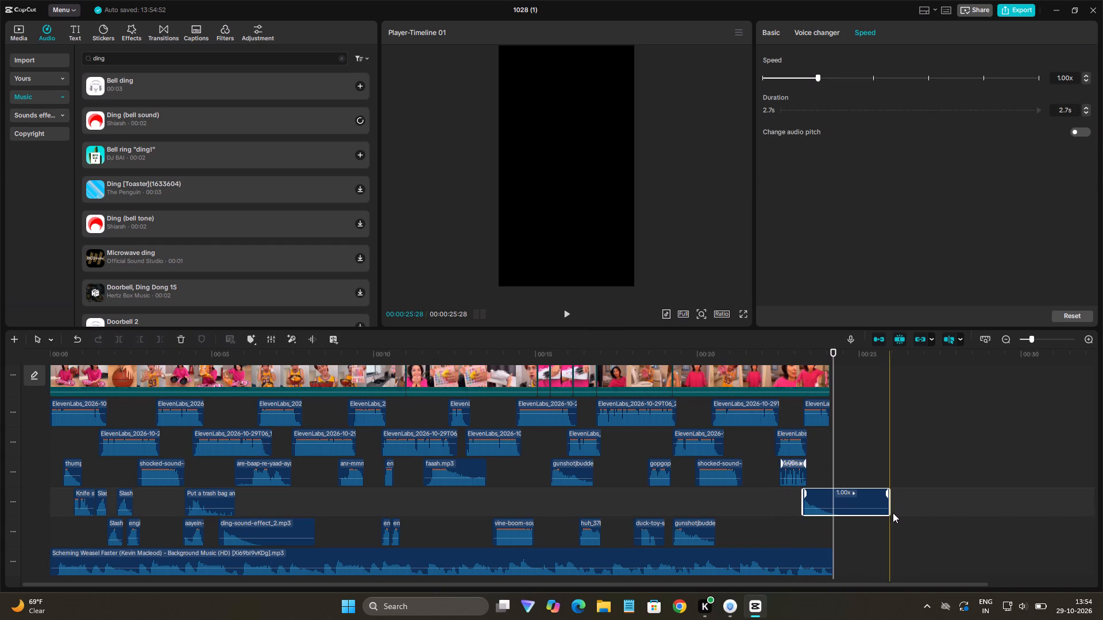
{"action": "left_click_drag", "start_coordinate": [889, 509], "coordinate": [831, 531]}
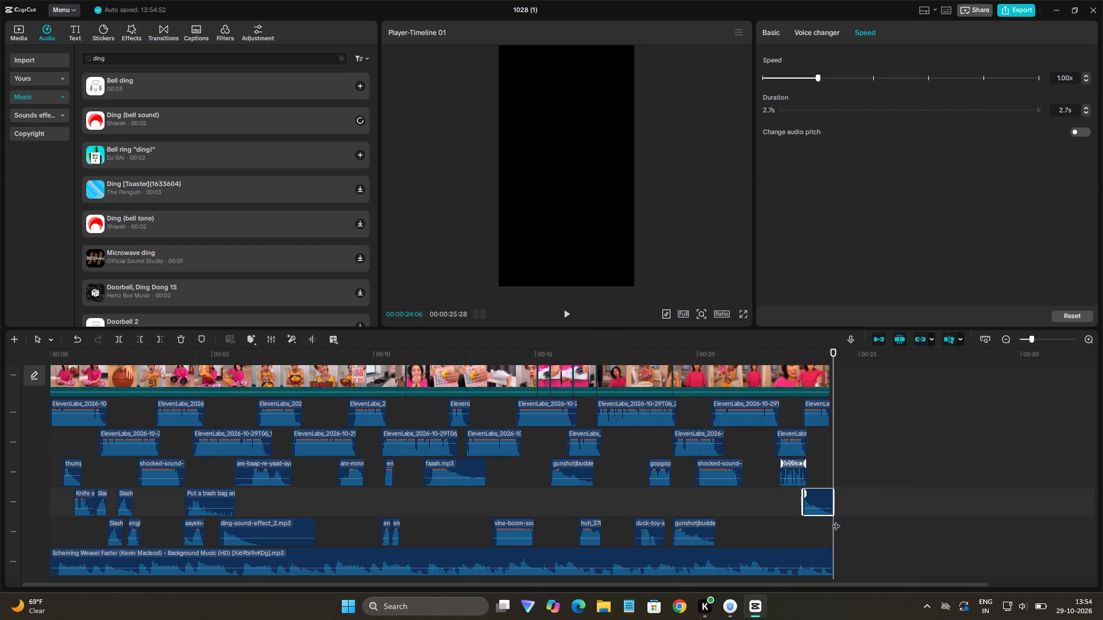
Shift the Bell ding clip to start at about 23.8 seconds and play back the ending.
{"action": "left_click_drag", "start_coordinate": [822, 507], "coordinate": [835, 508]}
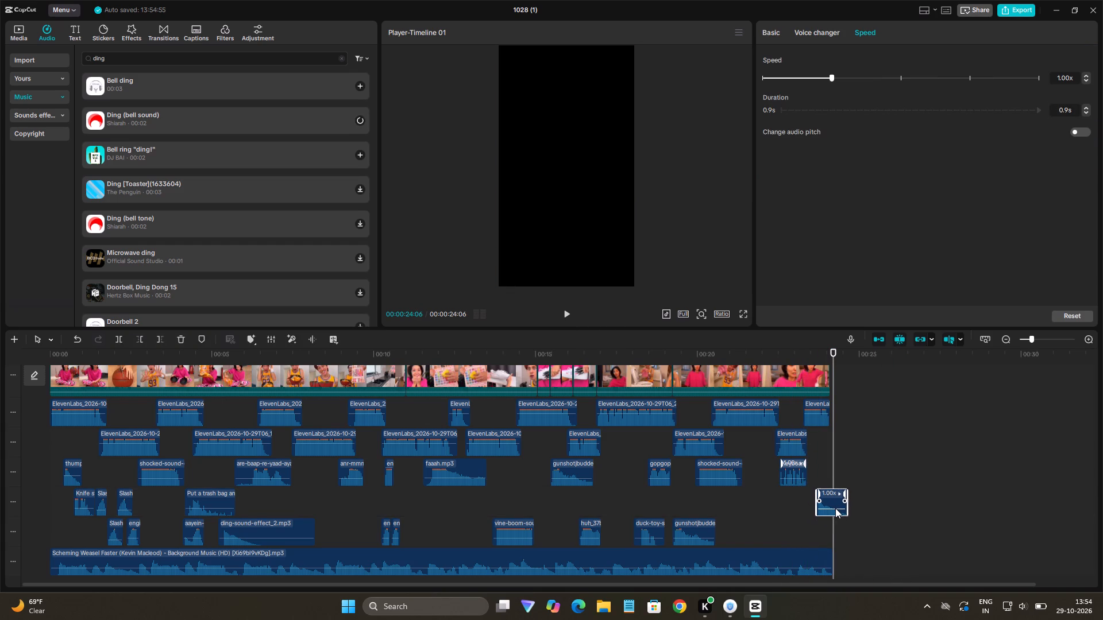
{"action": "left_click_drag", "start_coordinate": [835, 508], "coordinate": [838, 509]}
{"action": "left_click", "coordinate": [812, 505]}
{"action": "key", "text": "space"}
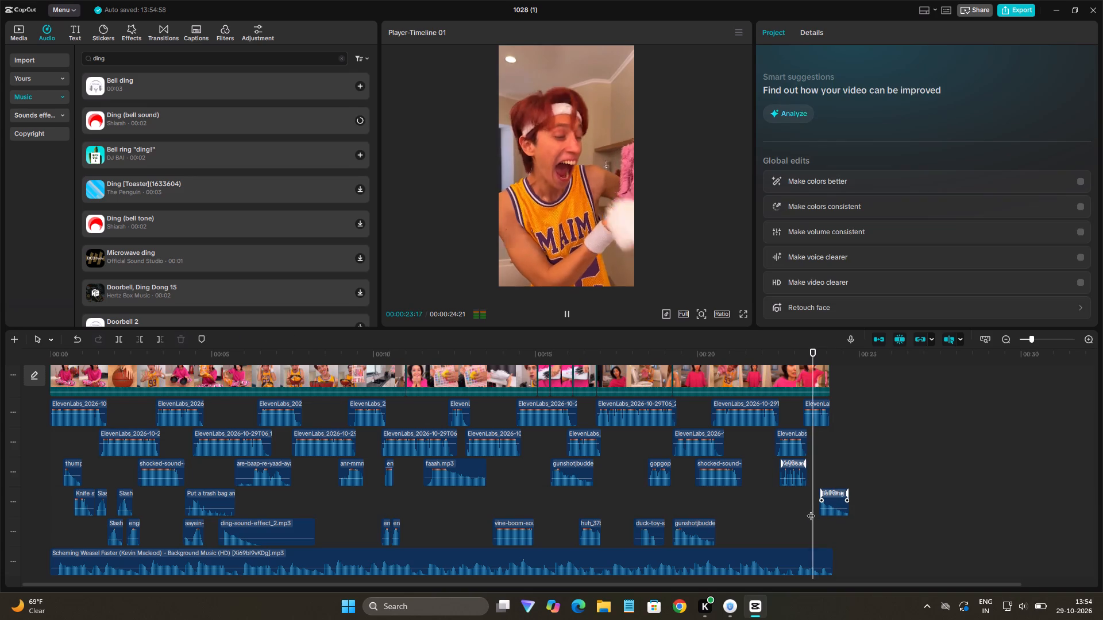
{"action": "key", "text": "space"}
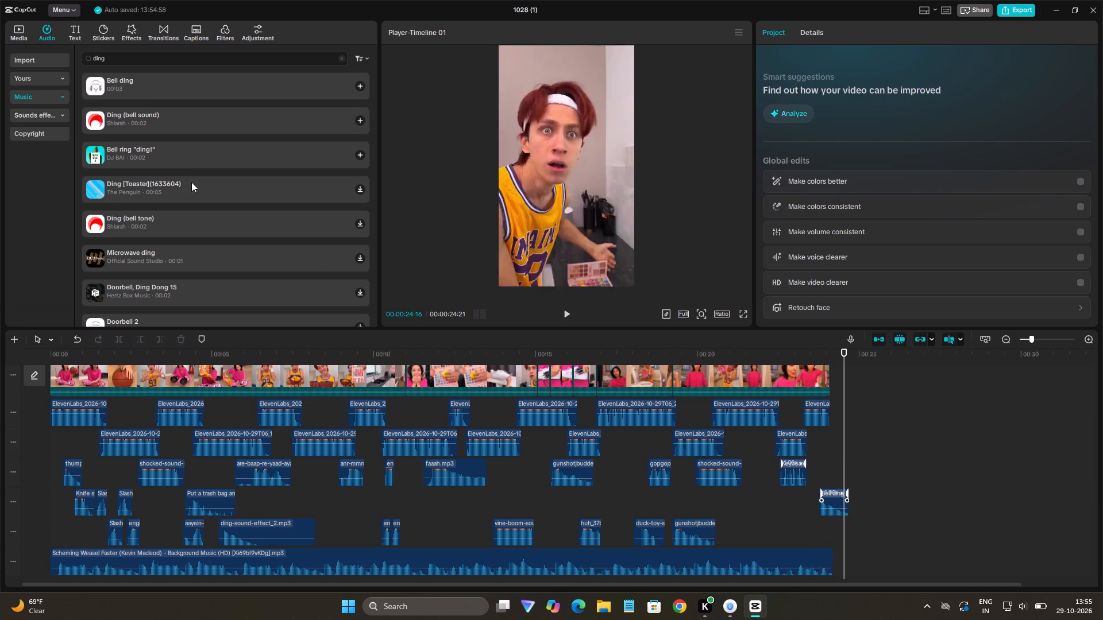
Search the audio library for "rub".
{"action": "left_click", "coordinate": [98, 24]}
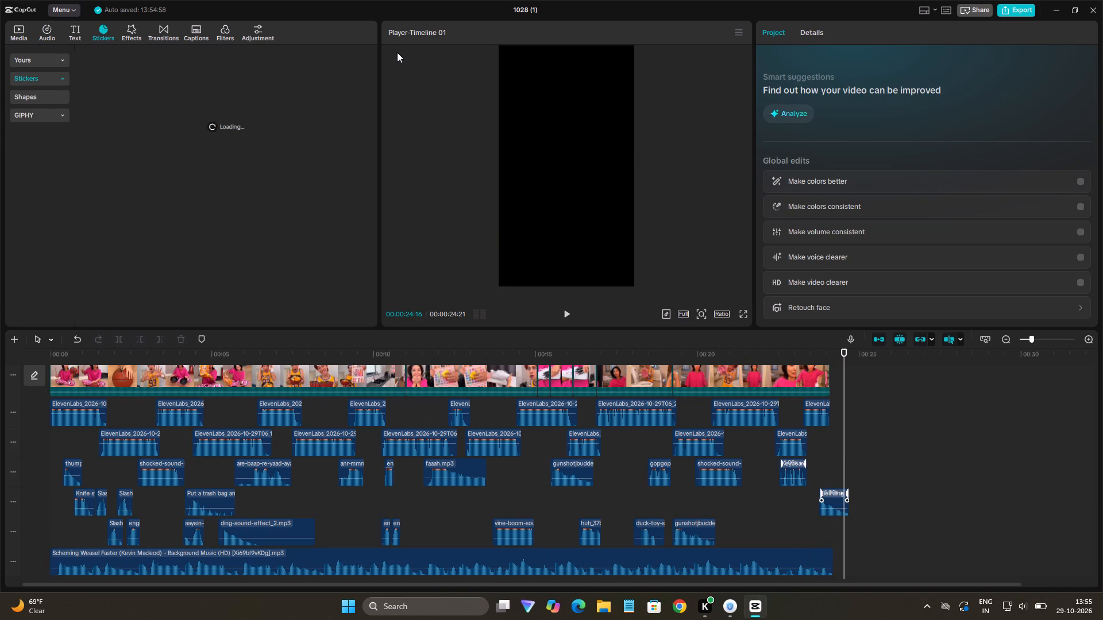
{"action": "left_click", "coordinate": [46, 29]}
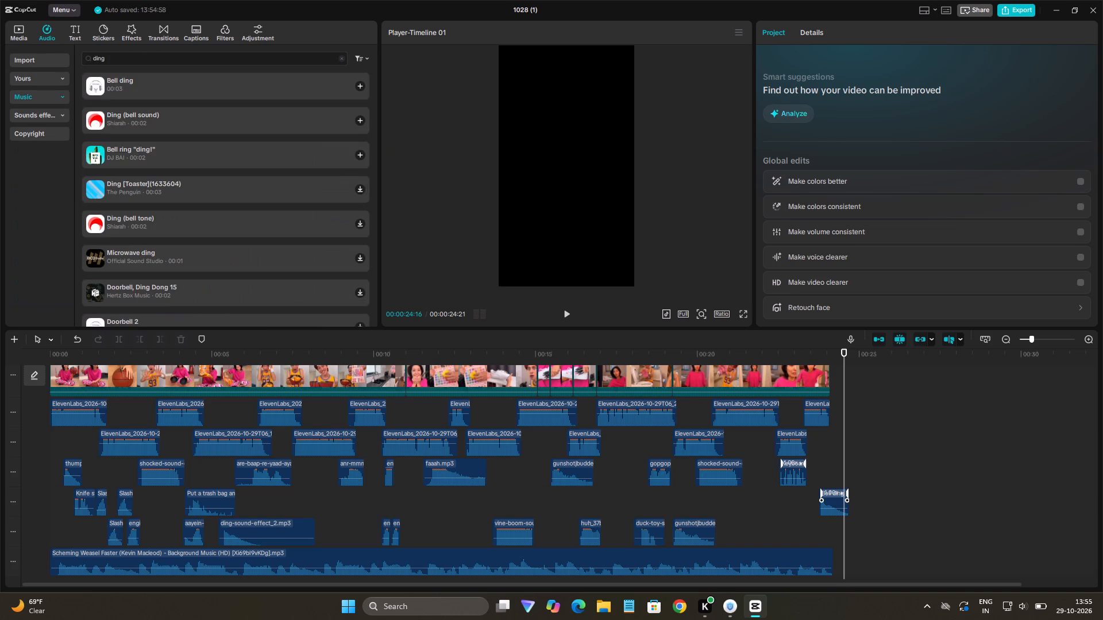
{"action": "left_click", "coordinate": [109, 56]}
{"action": "left_click_drag", "start_coordinate": [109, 56], "coordinate": [45, 53]}
{"action": "left_click", "coordinate": [97, 55]}
{"action": "left_click", "coordinate": [119, 65]}
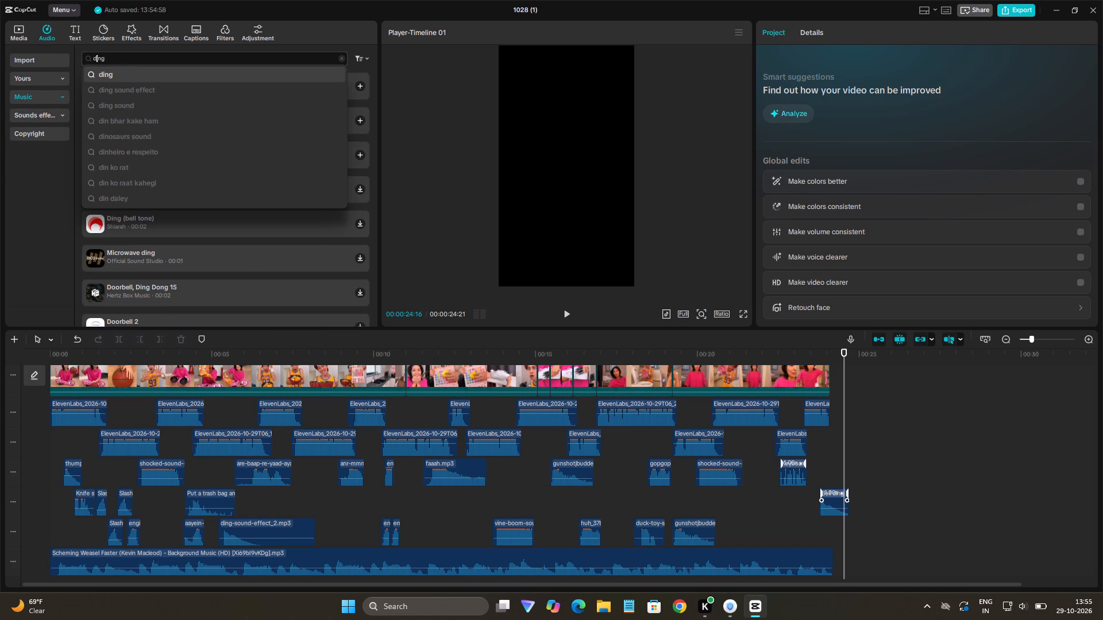
{"action": "double_click", "coordinate": [118, 57]}
{"action": "type", "text": "rub"}
{"action": "key", "text": "Return"}
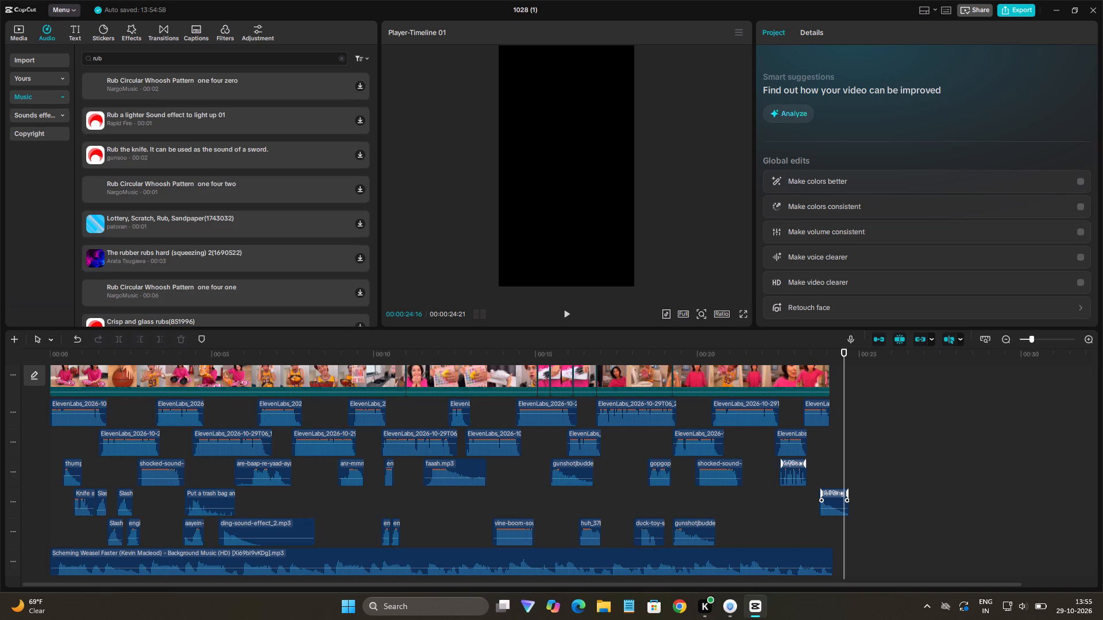
Preview the lighter rub effect, Rub Circular Whoosh Pattern one four zero, Crisp and glass rubs, and Game sound effects 10 Scrape Rub.
{"action": "left_click", "coordinate": [218, 123]}
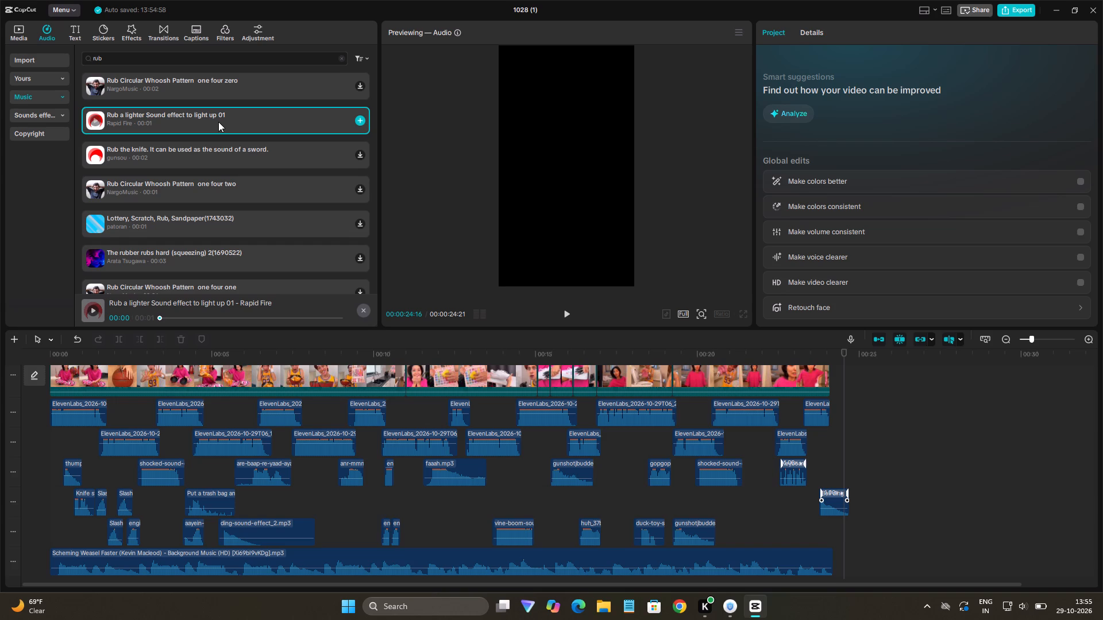
{"action": "left_click", "coordinate": [218, 121]}
{"action": "left_click", "coordinate": [176, 72]}
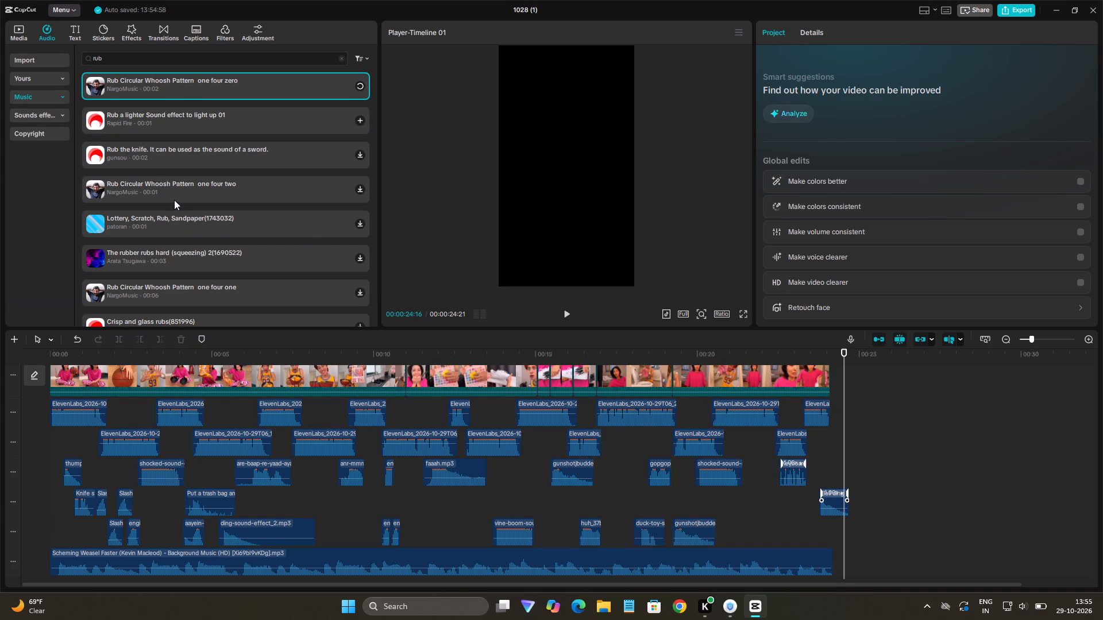
{"action": "scroll", "coordinate": [188, 241], "scroll_direction": "down", "scroll_amount": 3}
{"action": "left_click", "coordinate": [175, 177]}
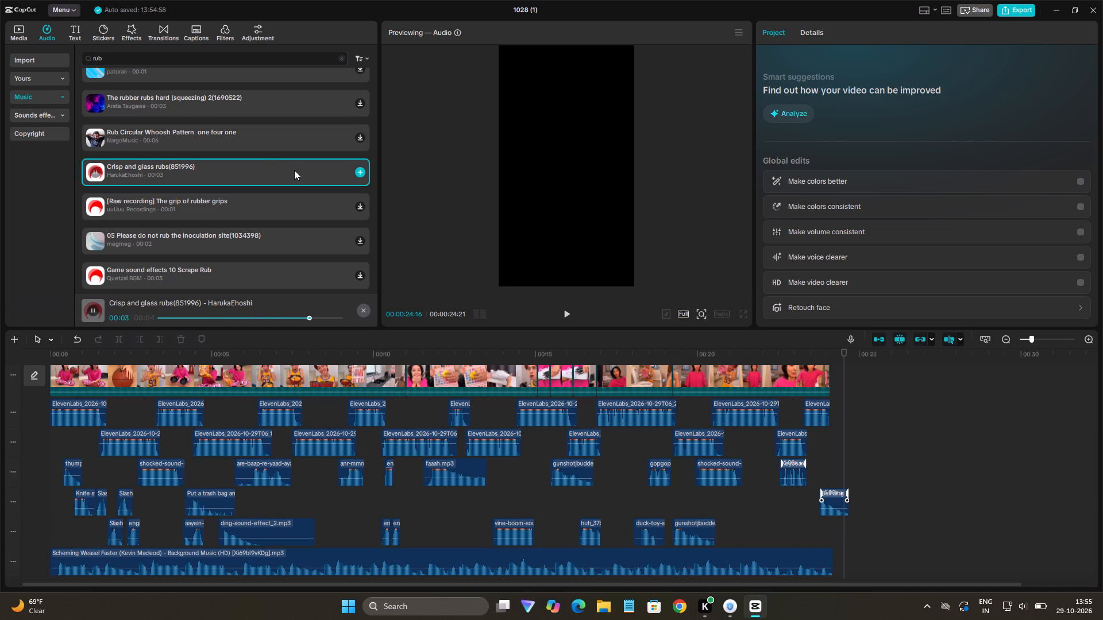
{"action": "left_click", "coordinate": [186, 272]}
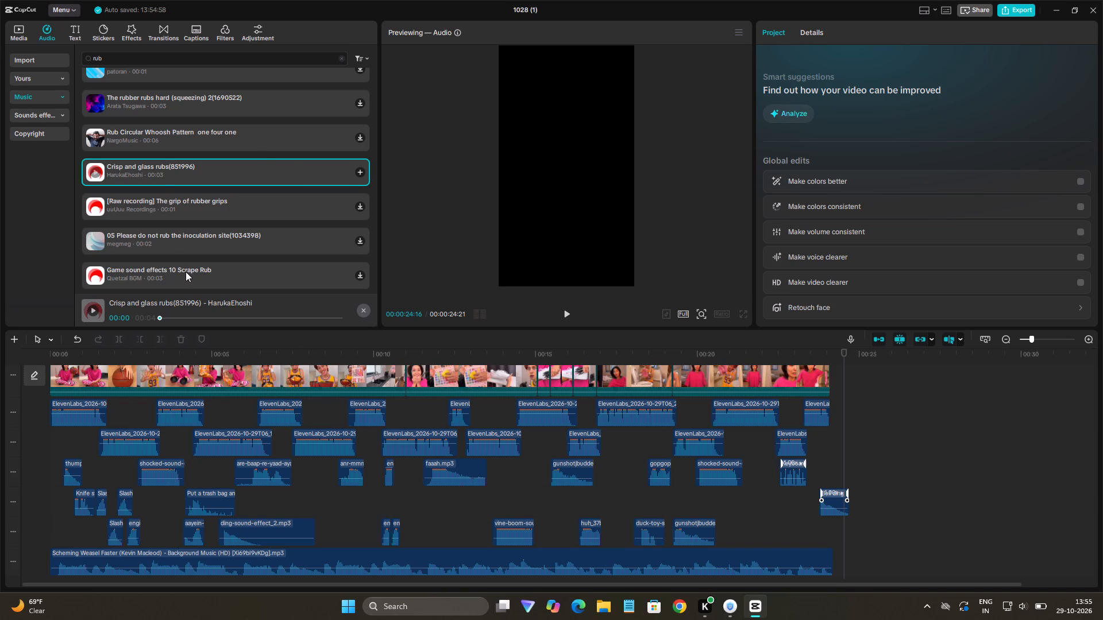
{"action": "scroll", "coordinate": [188, 269], "scroll_direction": "down", "scroll_amount": 1}
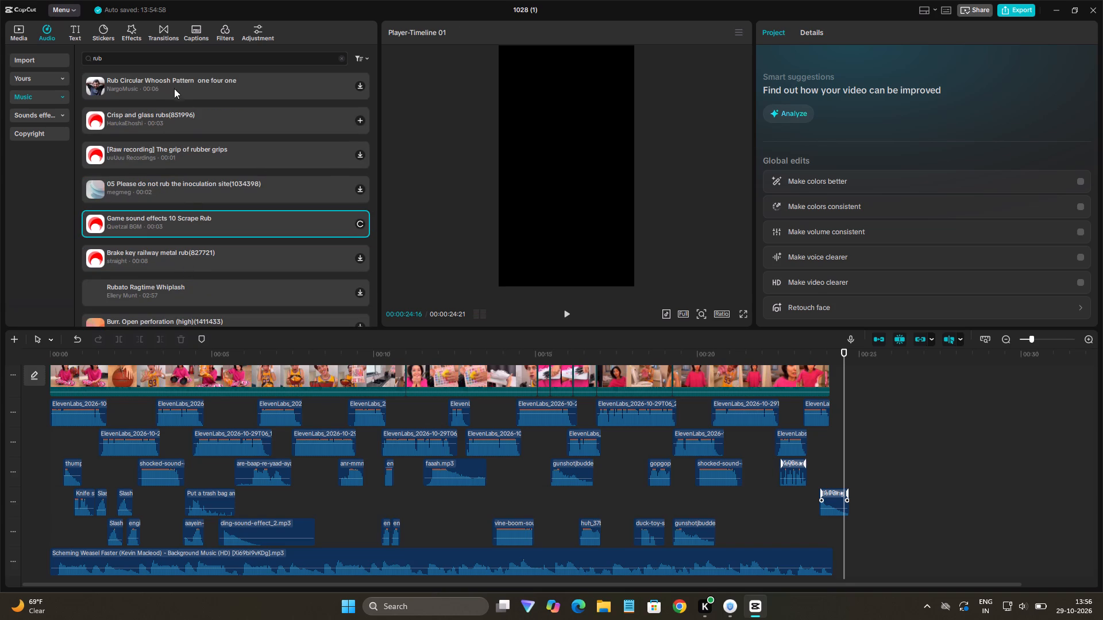
Search the audio library for "rub leather" and preview Leather Loop.
{"action": "left_click", "coordinate": [127, 55]}
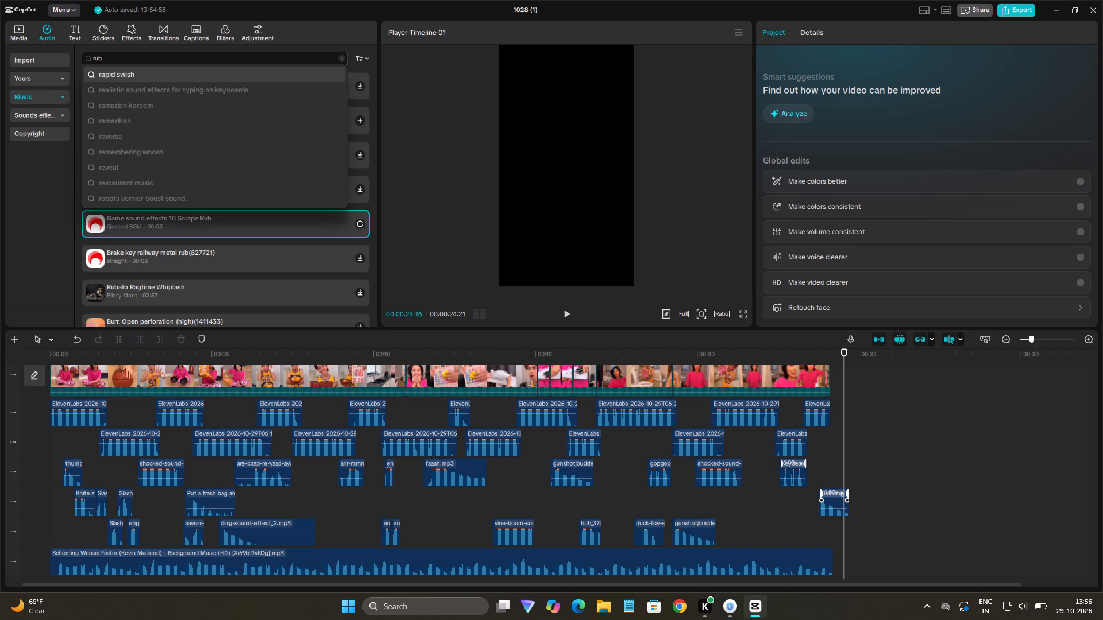
{"action": "key", "text": "space"}
{"action": "type", "text": "leay"}
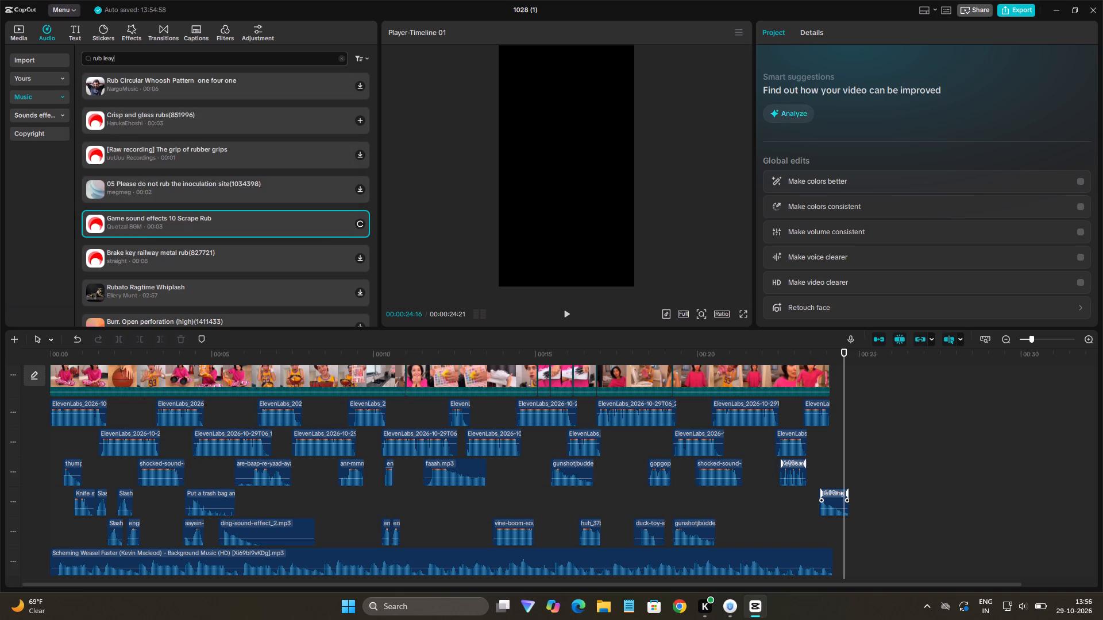
{"action": "key", "text": "BackSpace"}
{"action": "type", "text": "ther"}
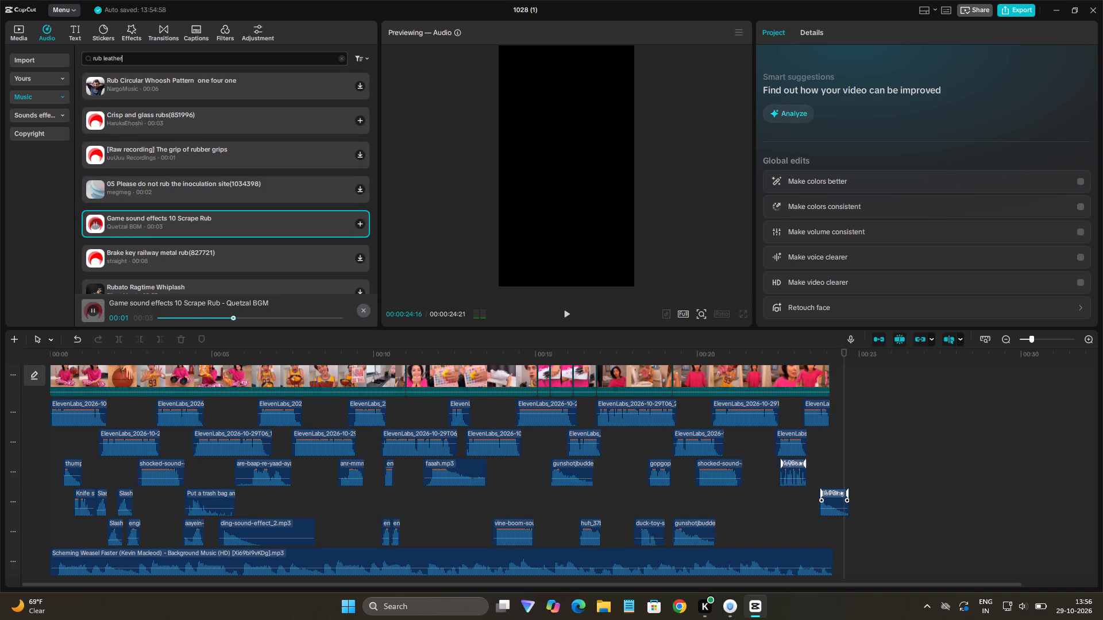
{"action": "key", "text": "Return"}
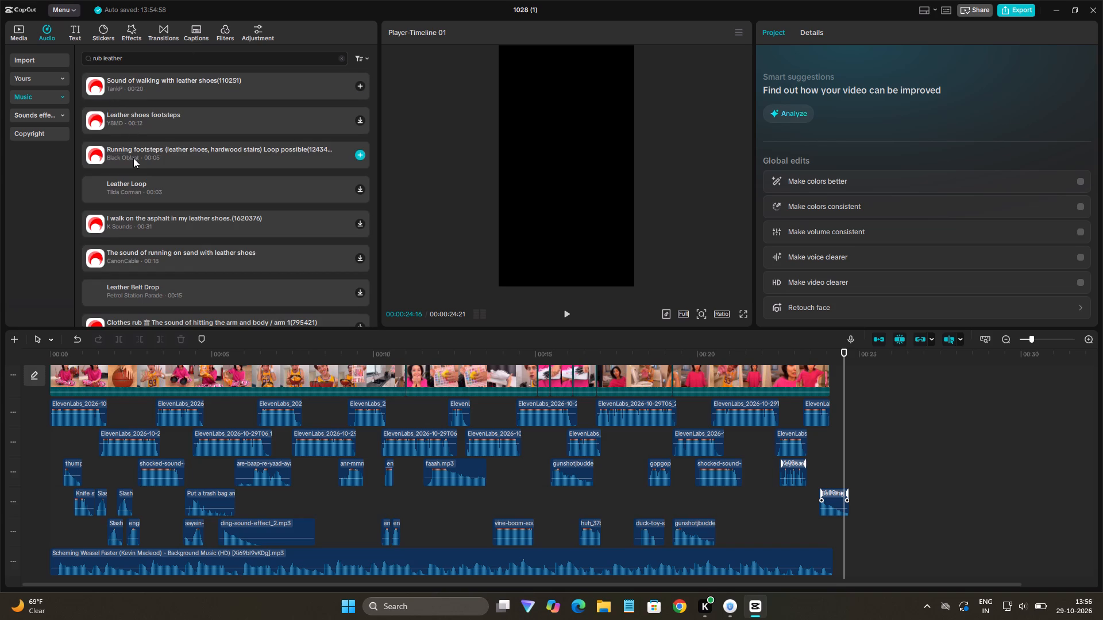
{"action": "left_click", "coordinate": [134, 185]}
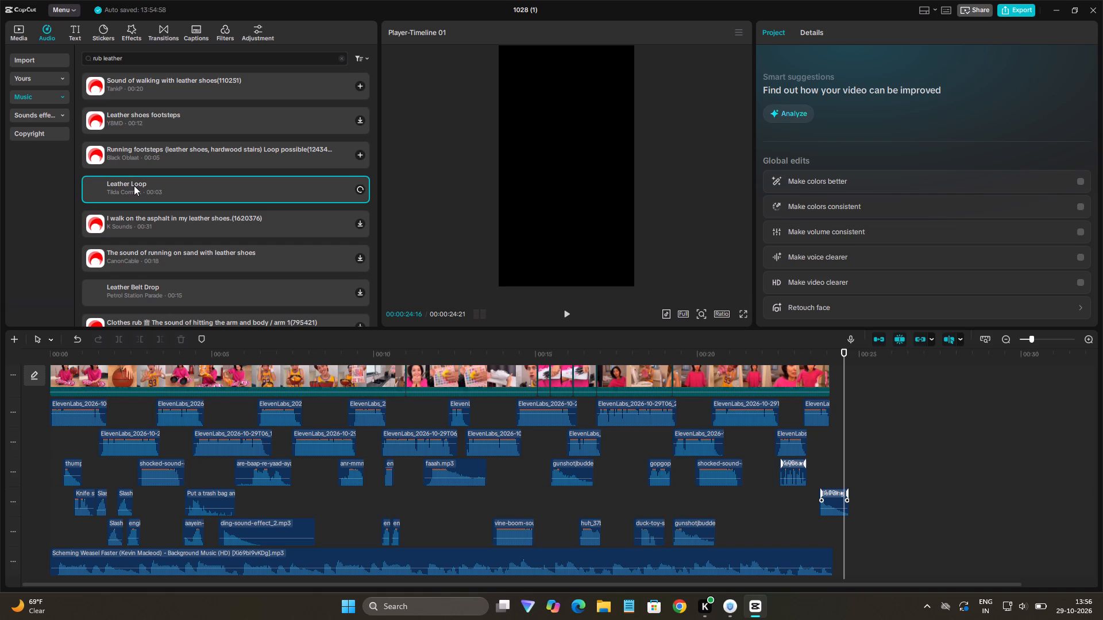
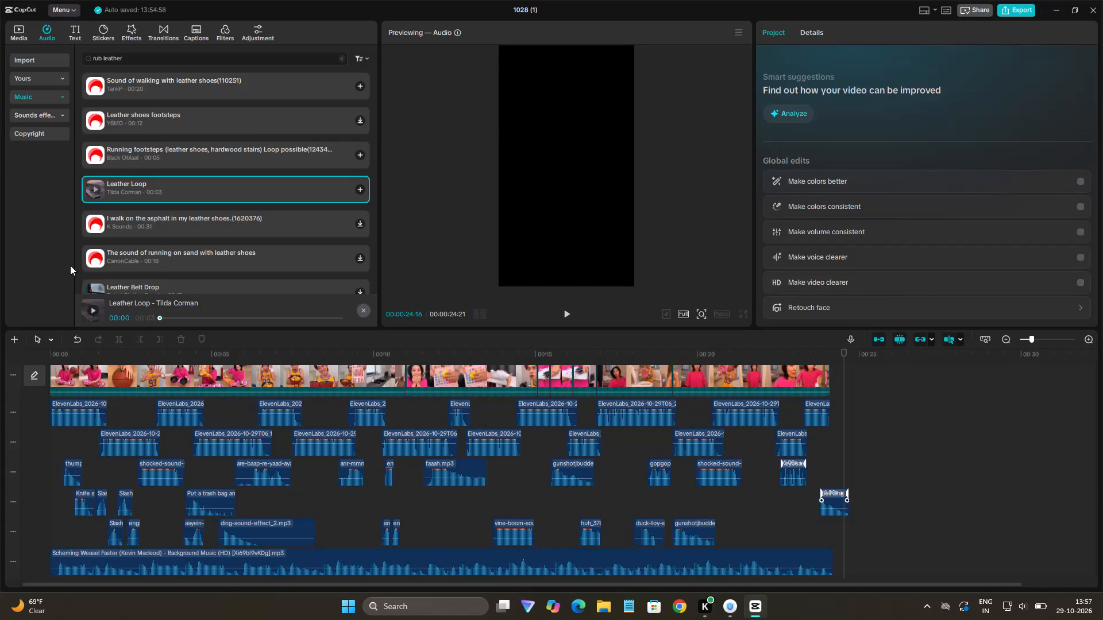
Play back the whole video from the start.
{"action": "left_click", "coordinate": [51, 464]}
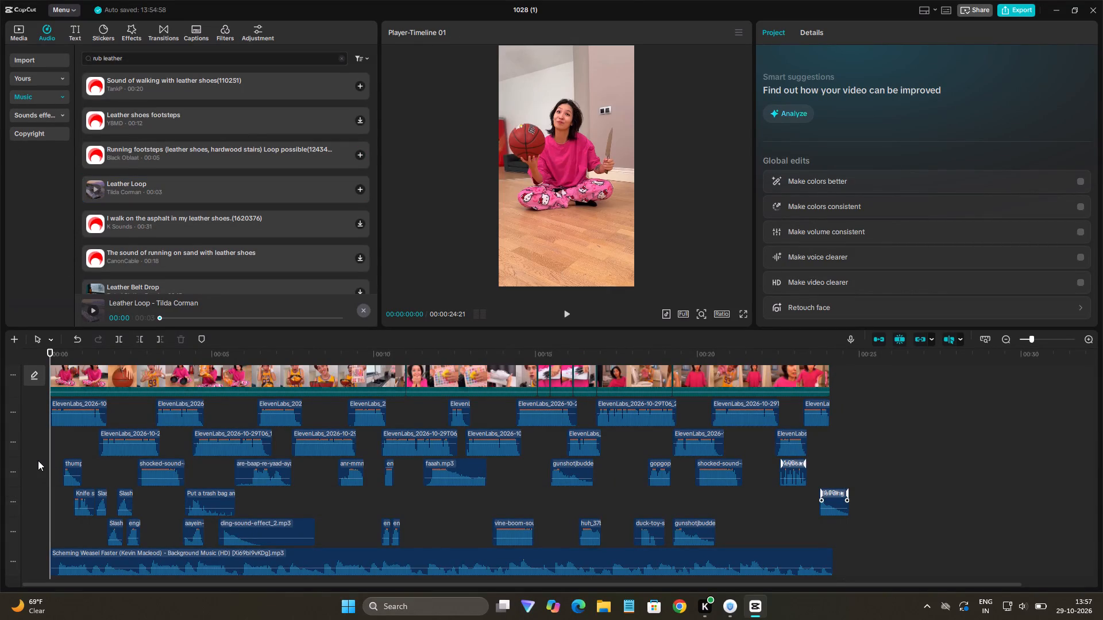
{"action": "key", "text": "space"}
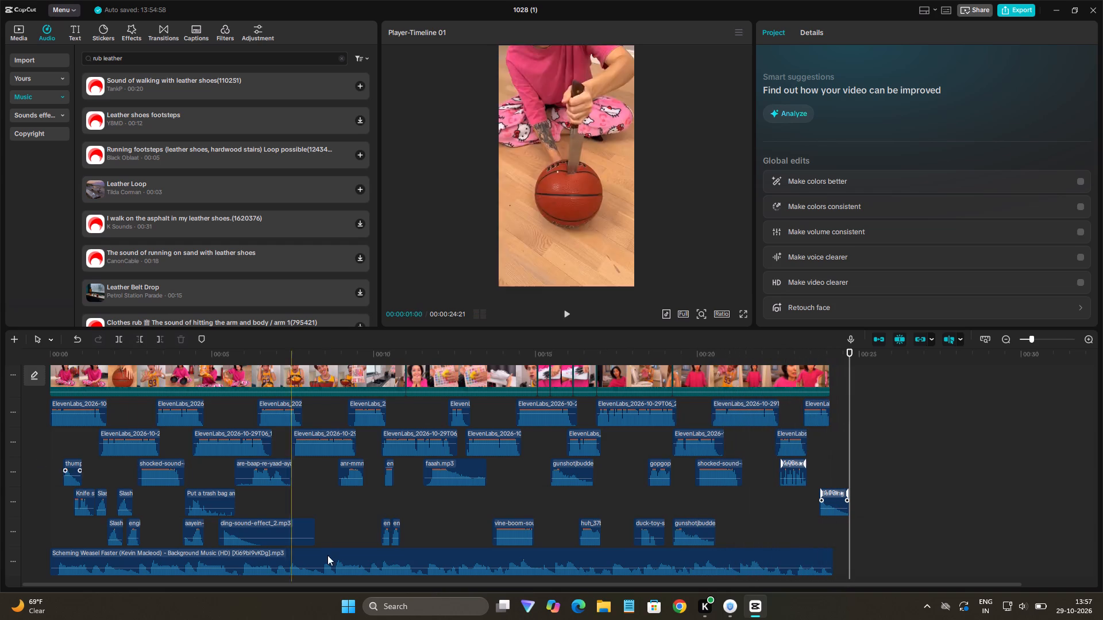
Trim the end of the Bell ding clip to 24:06, leaving a duration of 0.3 s.
{"action": "left_click", "coordinate": [839, 505]}
{"action": "left_click_drag", "start_coordinate": [849, 505], "coordinate": [832, 516]}
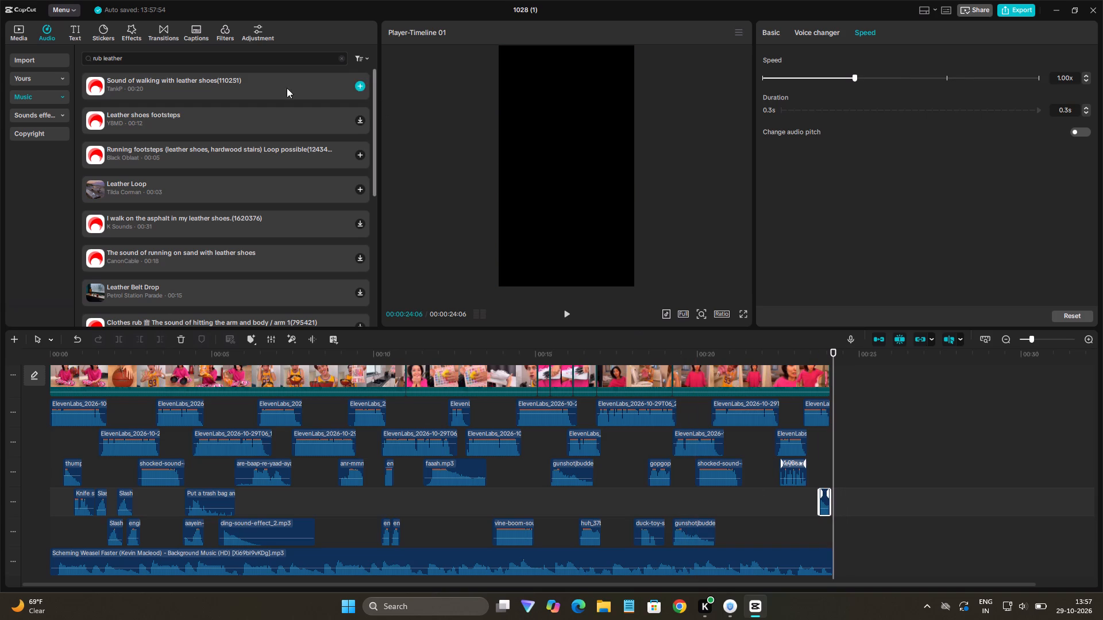
Preview Leather shoes footsteps, Running footsteps (leather shoes, hardwood stairs) and Leather Loop.
{"action": "left_click", "coordinate": [198, 126]}
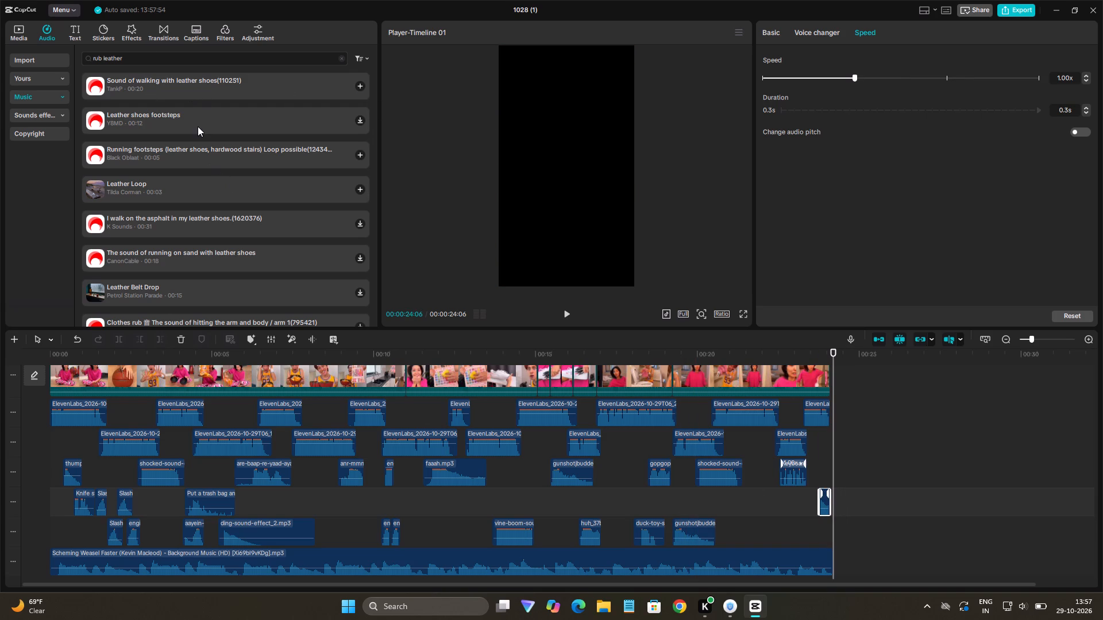
{"action": "left_click", "coordinate": [204, 145]}
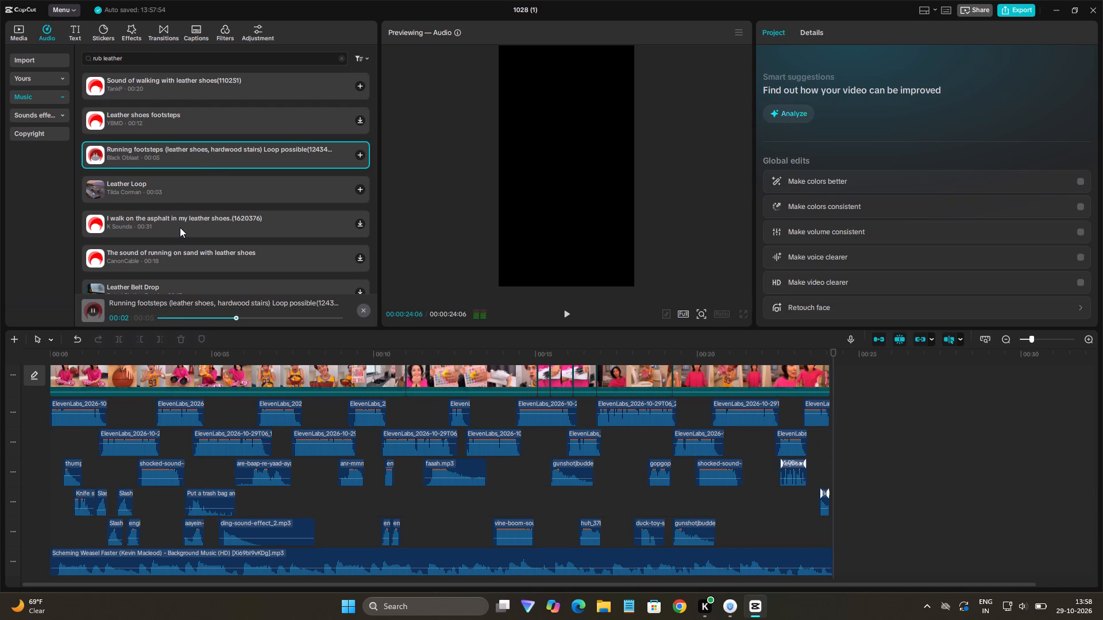
{"action": "left_click", "coordinate": [164, 192]}
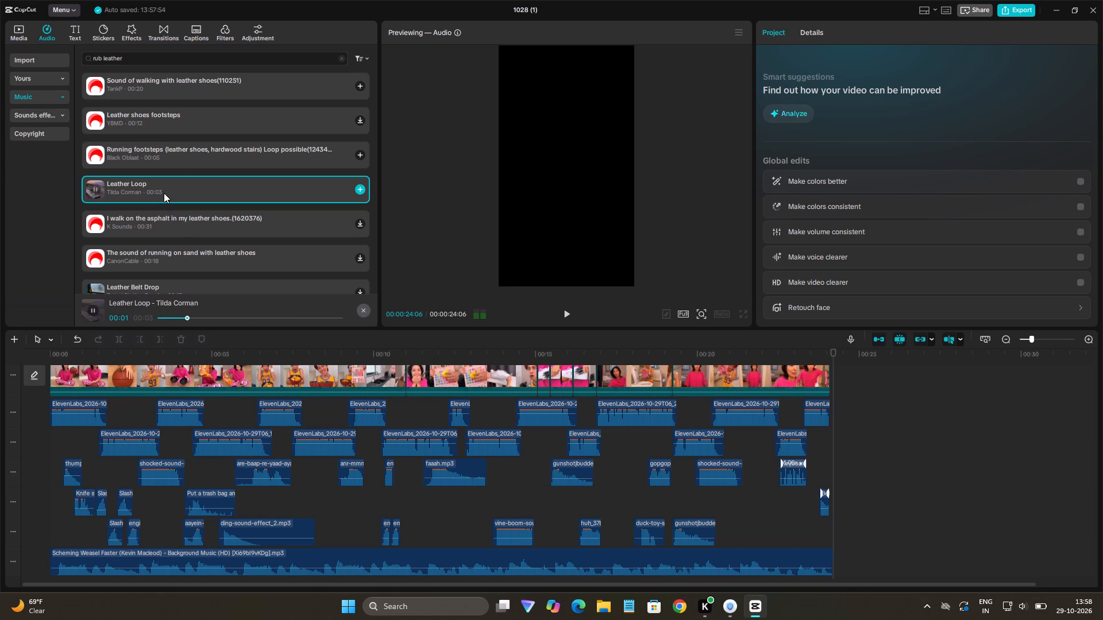
Search the audio library for "rubbing sound leather".
{"action": "left_click_drag", "start_coordinate": [71, 51], "coordinate": [65, 51]}
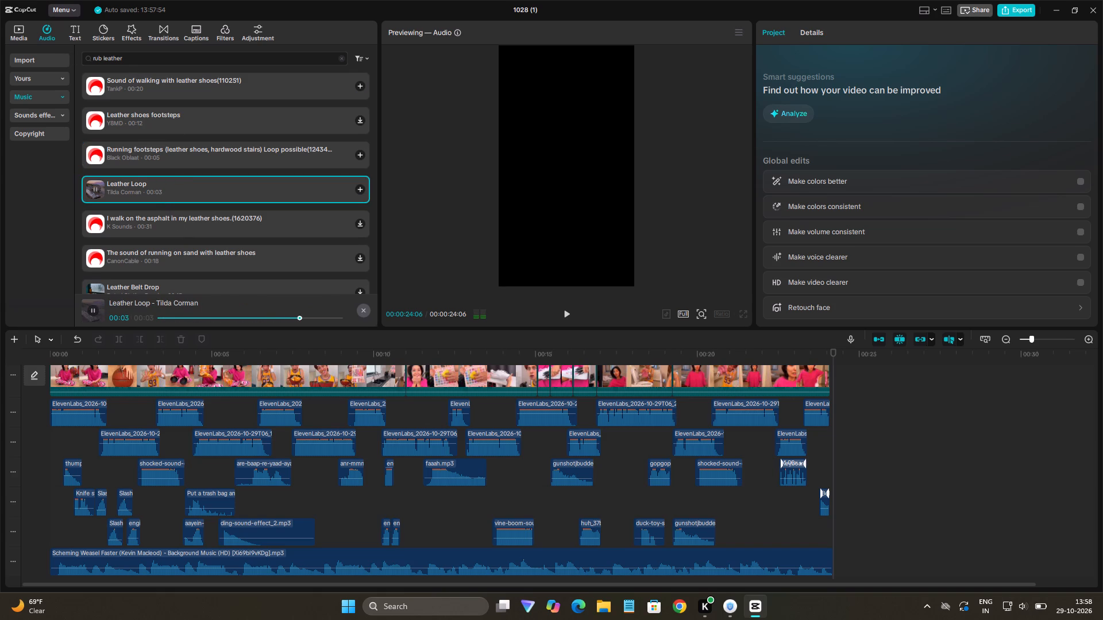
{"action": "left_click", "coordinate": [101, 56]}
{"action": "type", "text": "bing"}
{"action": "key", "text": "space"}
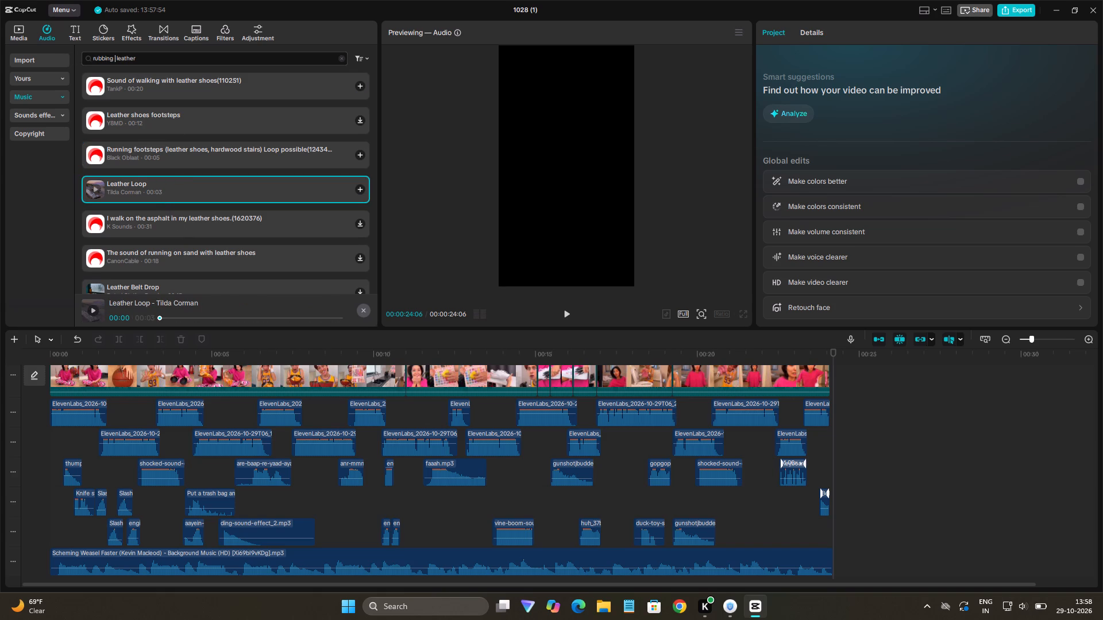
{"action": "key", "text": "s"}
{"action": "type", "text": "ound"}
{"action": "key", "text": "Return"}
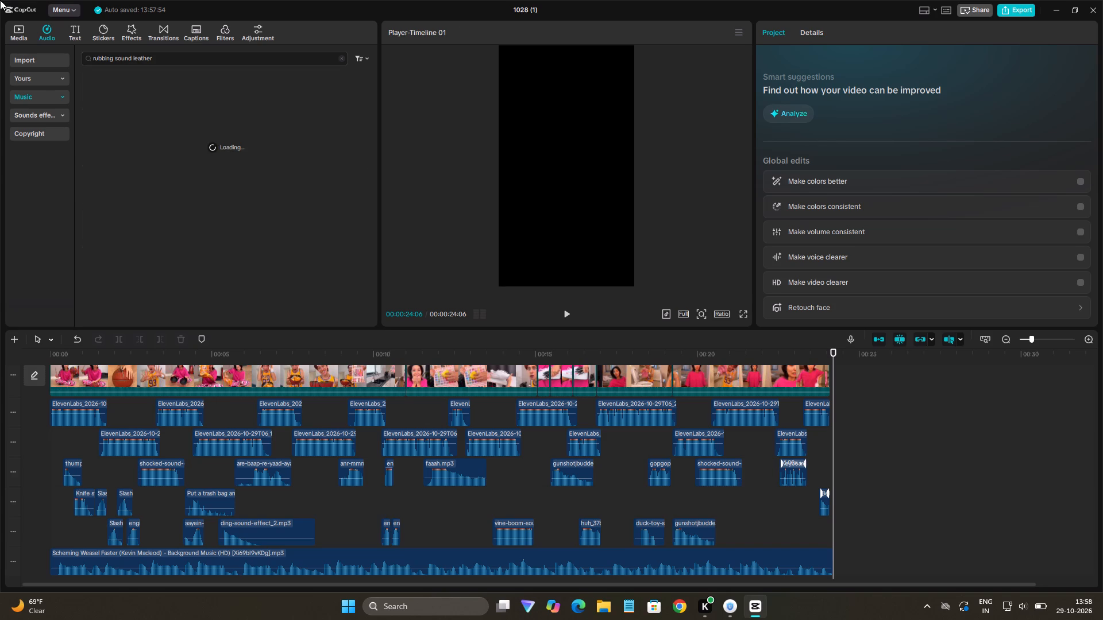
Shorten the audio library search to "rubbing sound".
{"action": "left_click", "coordinate": [149, 69]}
{"action": "double_click", "coordinate": [142, 60]}
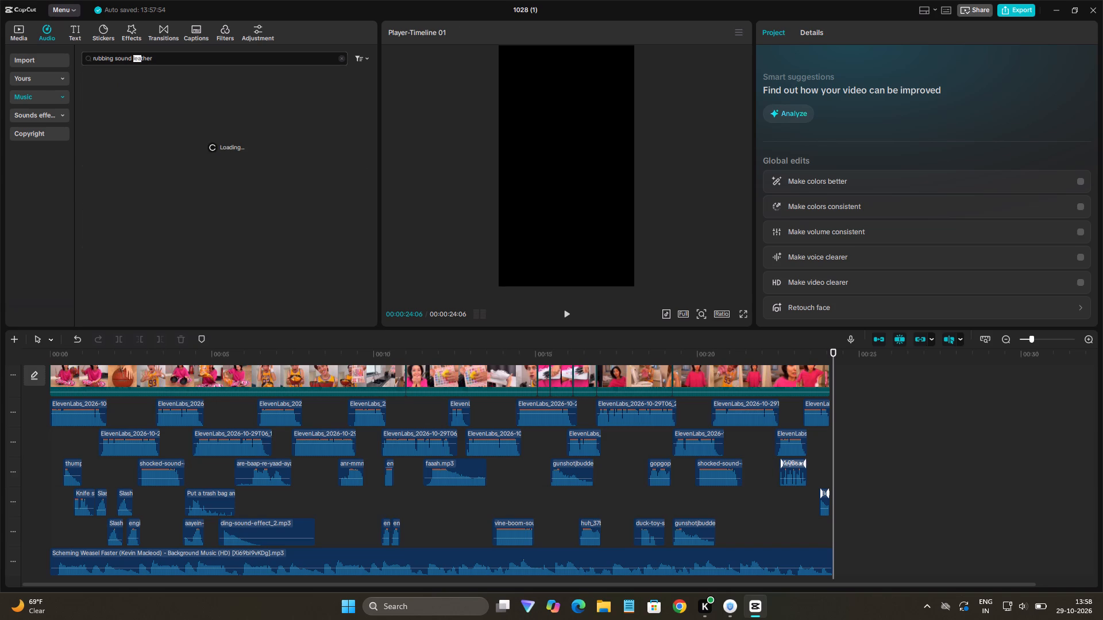
{"action": "double_click", "coordinate": [142, 60]}
{"action": "key", "text": "BackSpace"}
{"action": "key", "text": "Return"}
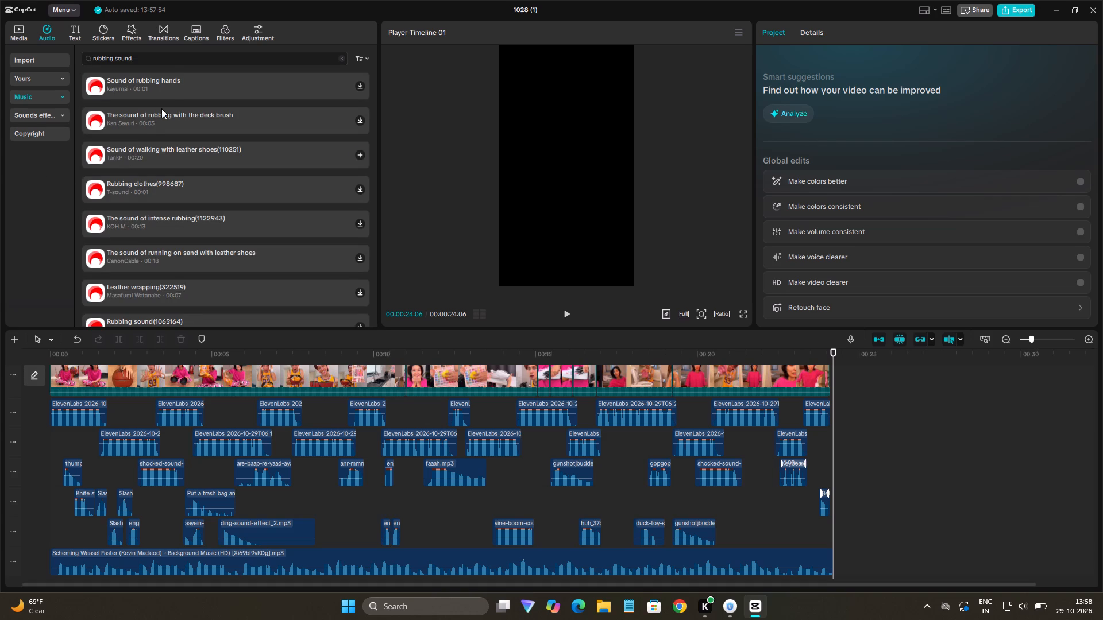
Preview the rubbing effects Sound of rubbing hands, Rubbing clothes(998687), Material rubbing material slightly heavy and Hand rubbing sound 1.
{"action": "left_click", "coordinate": [170, 82]}
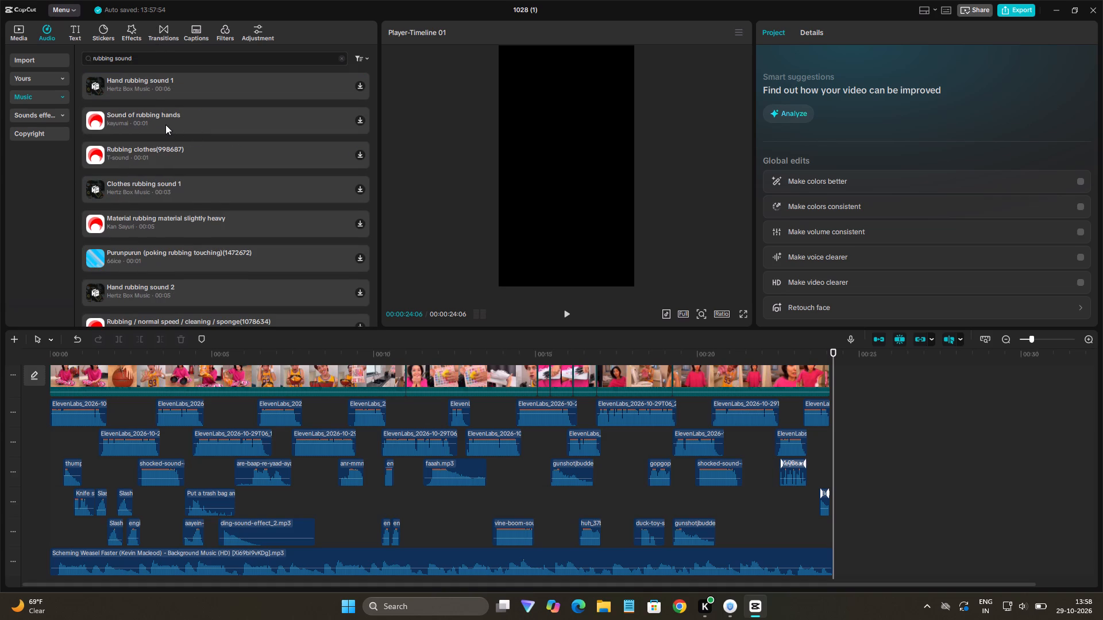
{"action": "left_click", "coordinate": [165, 124]}
{"action": "left_click", "coordinate": [156, 156]}
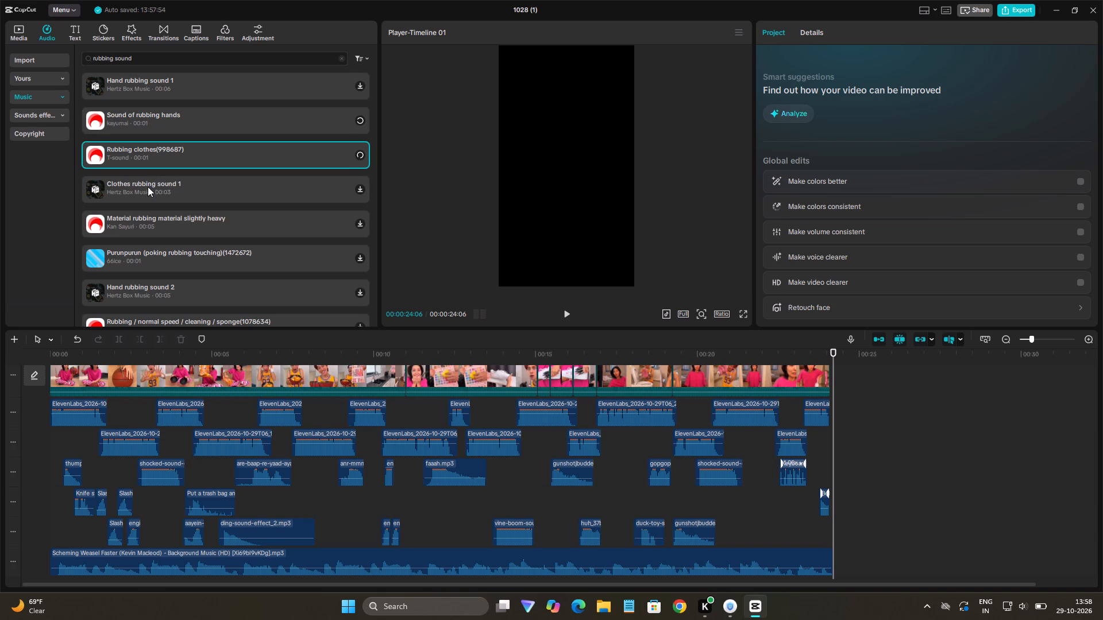
{"action": "left_click", "coordinate": [114, 228]}
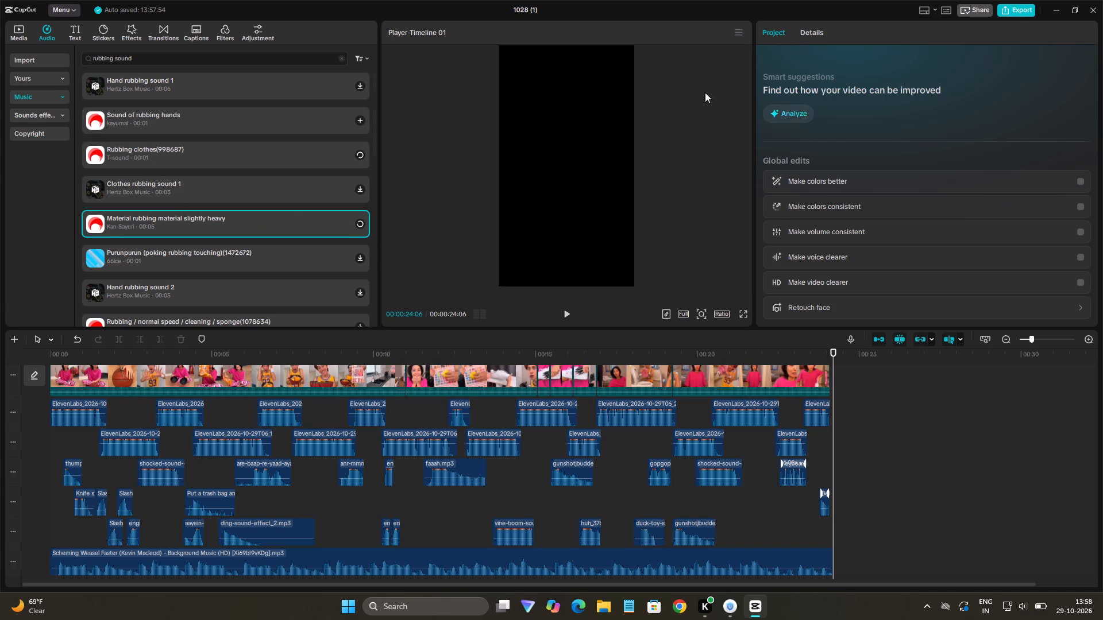
{"action": "left_click", "coordinate": [306, 122]}
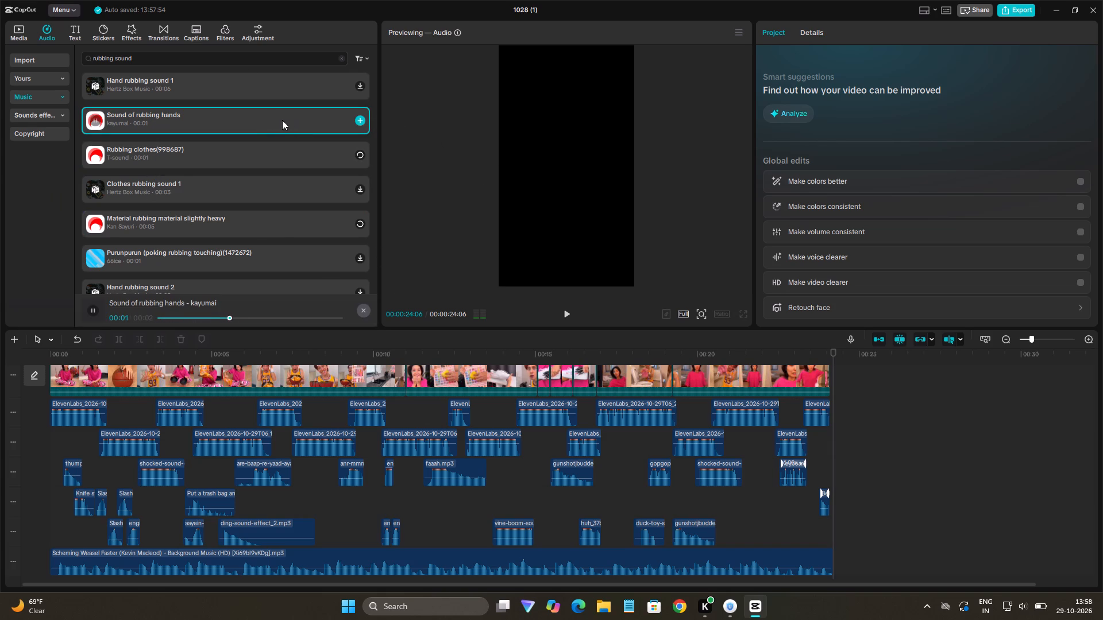
{"action": "left_click", "coordinate": [202, 86]}
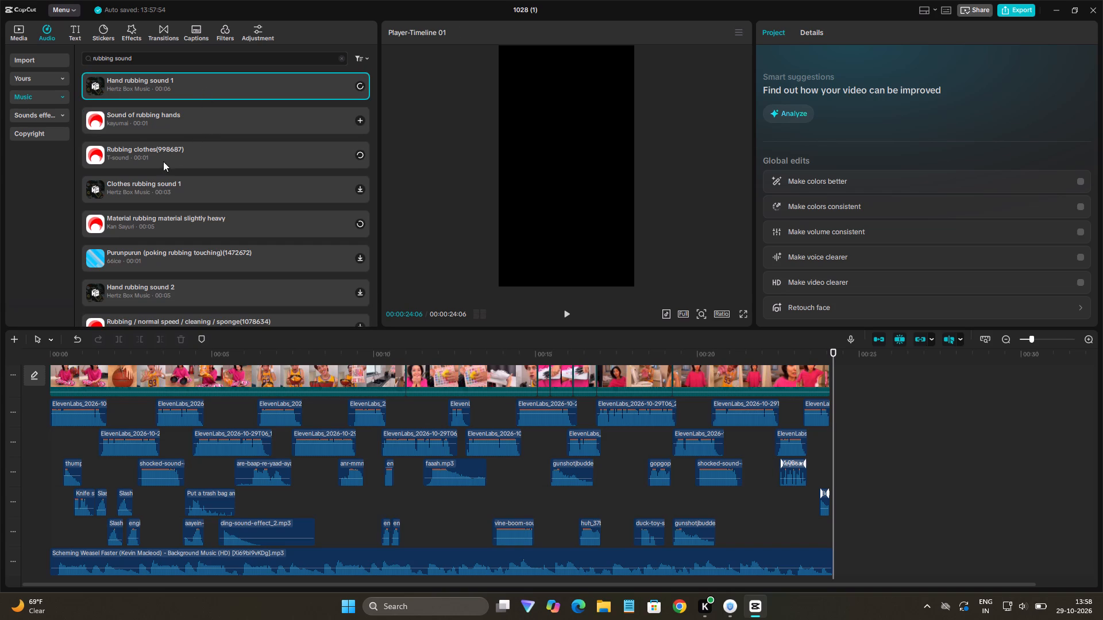
{"action": "left_click", "coordinate": [198, 142]}
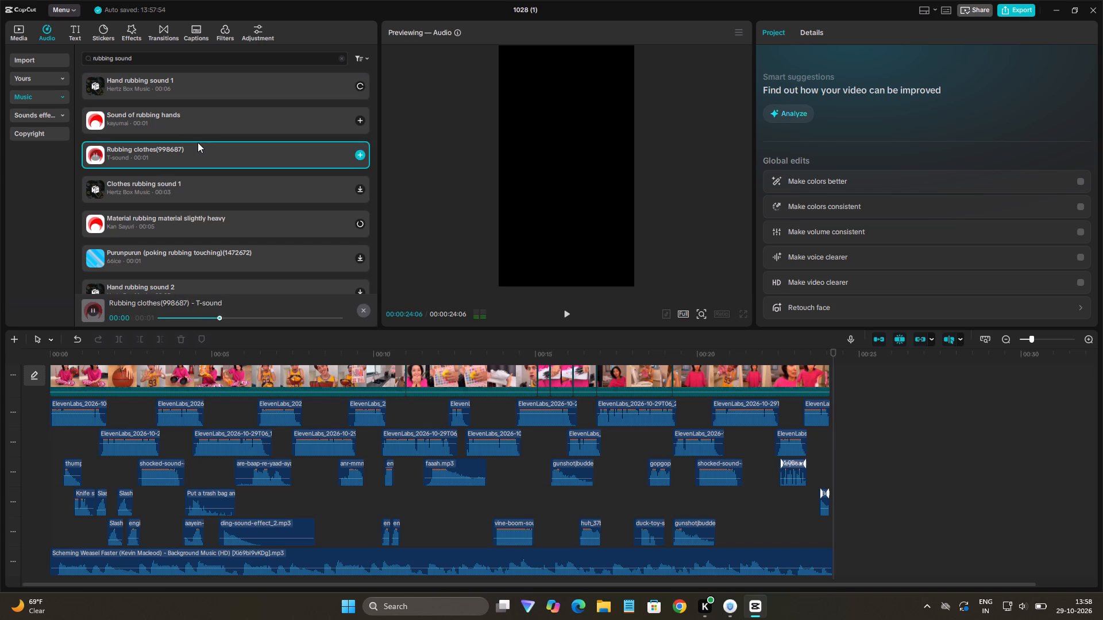
{"action": "left_click", "coordinate": [188, 121]}
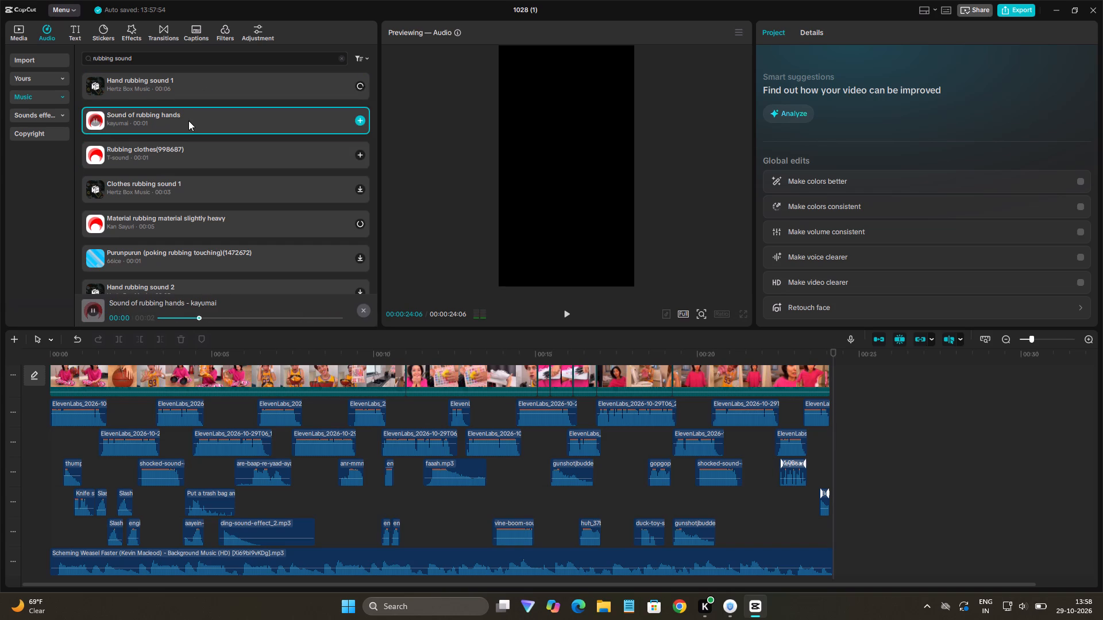
Add Sound of rubbing hands at about 12.8 seconds on the audio track that holds the Bell ding clip.
{"action": "left_click_drag", "start_coordinate": [188, 117], "coordinate": [611, 437]}
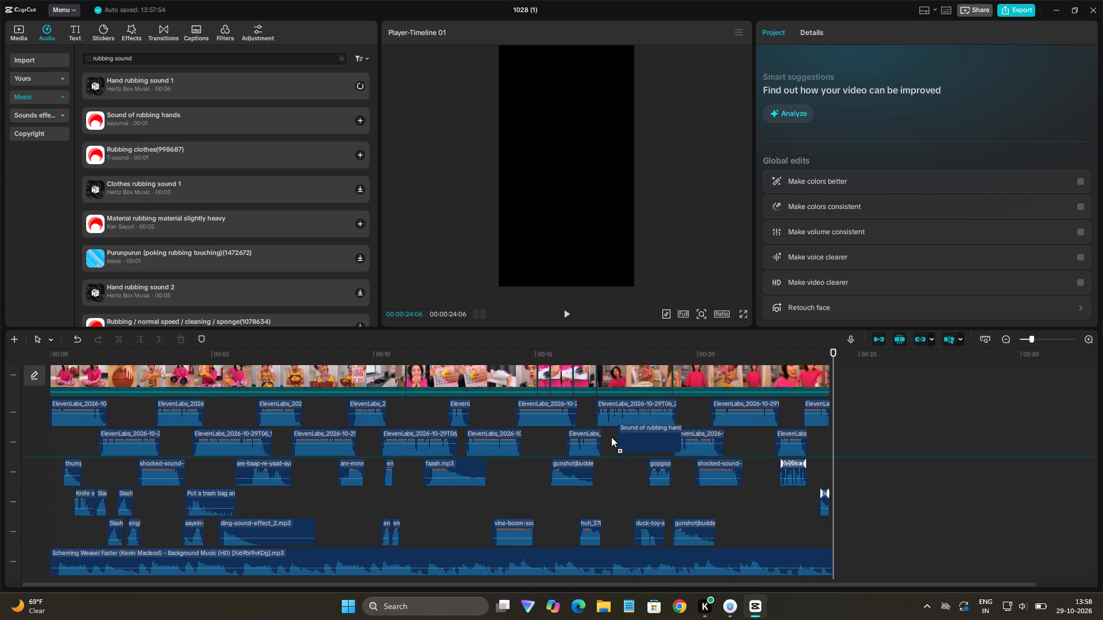
{"action": "left_click_drag", "start_coordinate": [611, 437], "coordinate": [456, 425]}
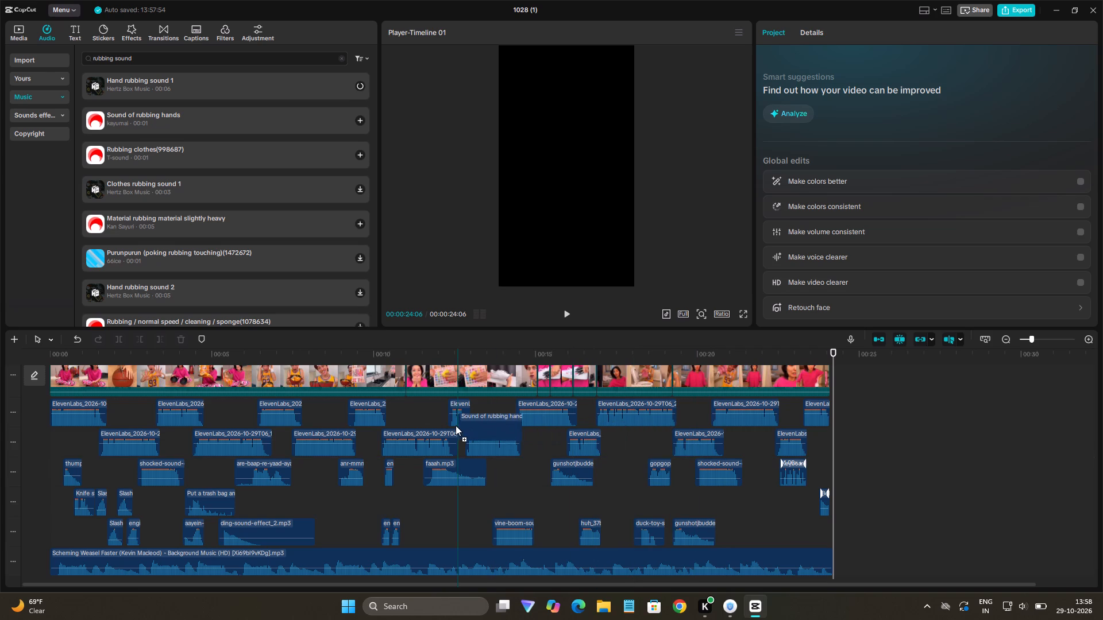
{"action": "left_click_drag", "start_coordinate": [456, 425], "coordinate": [466, 499]}
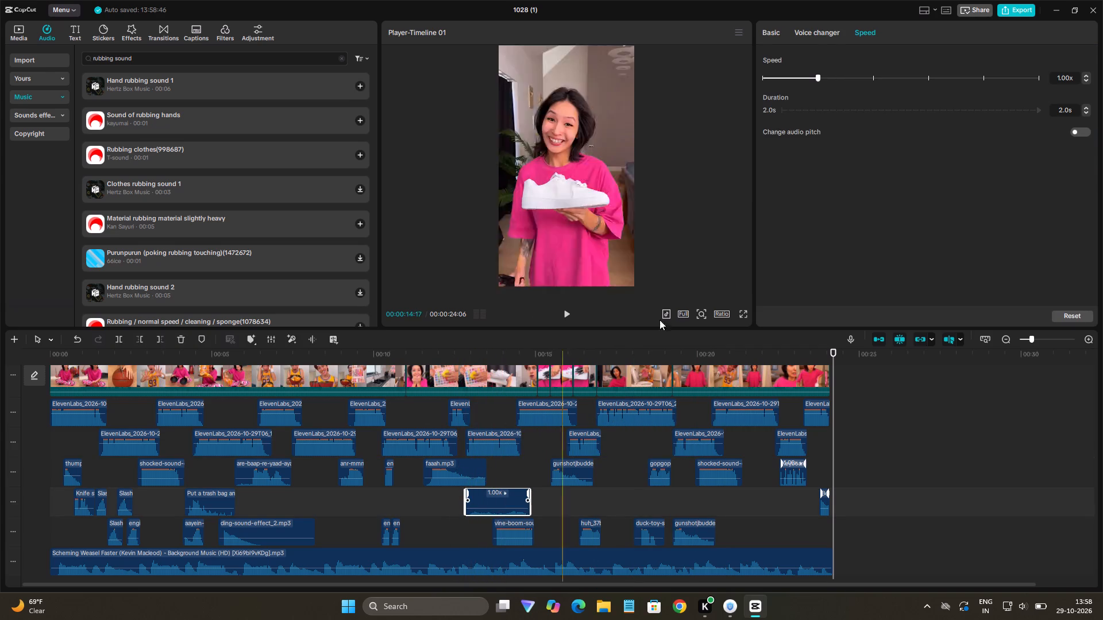
Set the speed of the Sound of rubbing hands clip to 1.60x.
{"action": "left_click", "coordinate": [831, 77]}
{"action": "double_click", "coordinate": [840, 77]}
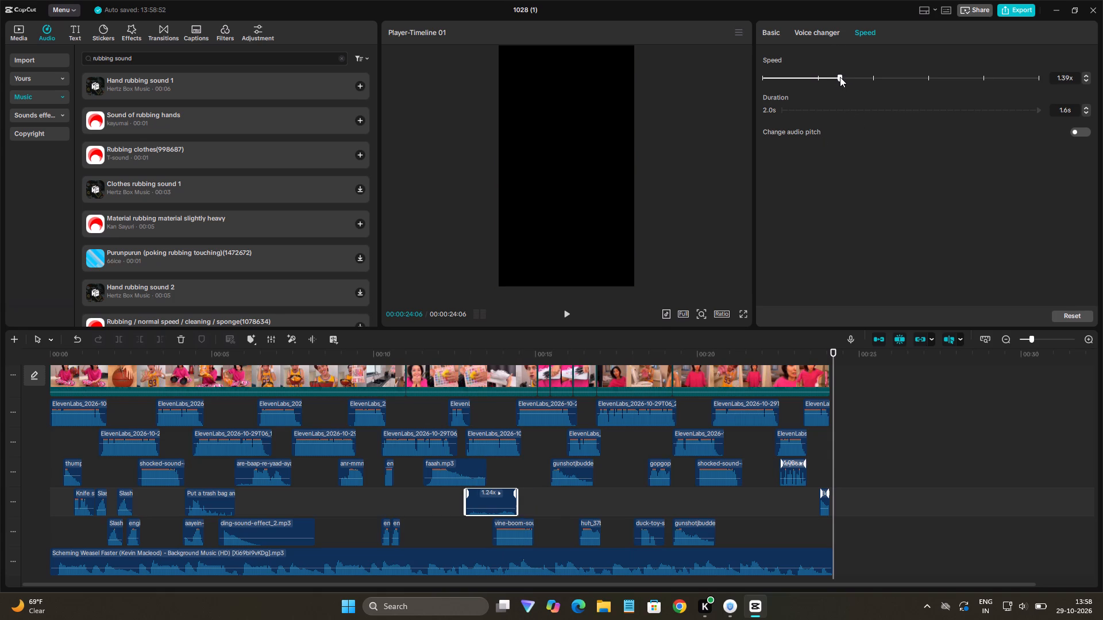
{"action": "left_click_drag", "start_coordinate": [843, 76], "coordinate": [851, 76]}
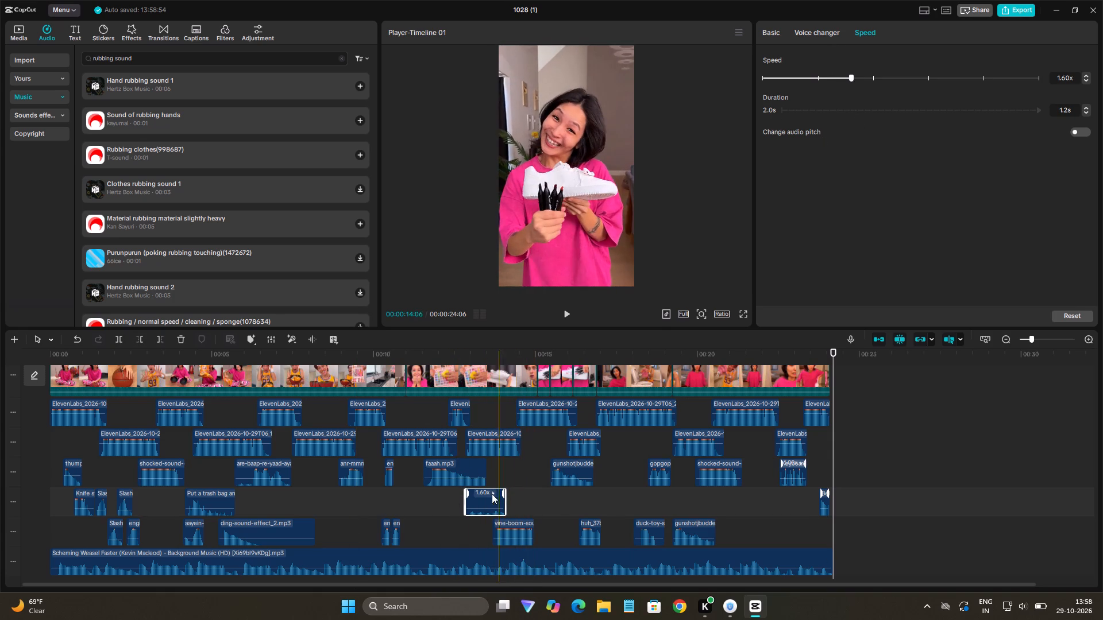
Move the Sound of rubbing hands clip to start at about 14.7 seconds, over the shoe-scribbling shot, and play it back.
{"action": "left_click_drag", "start_coordinate": [488, 499], "coordinate": [554, 494]}
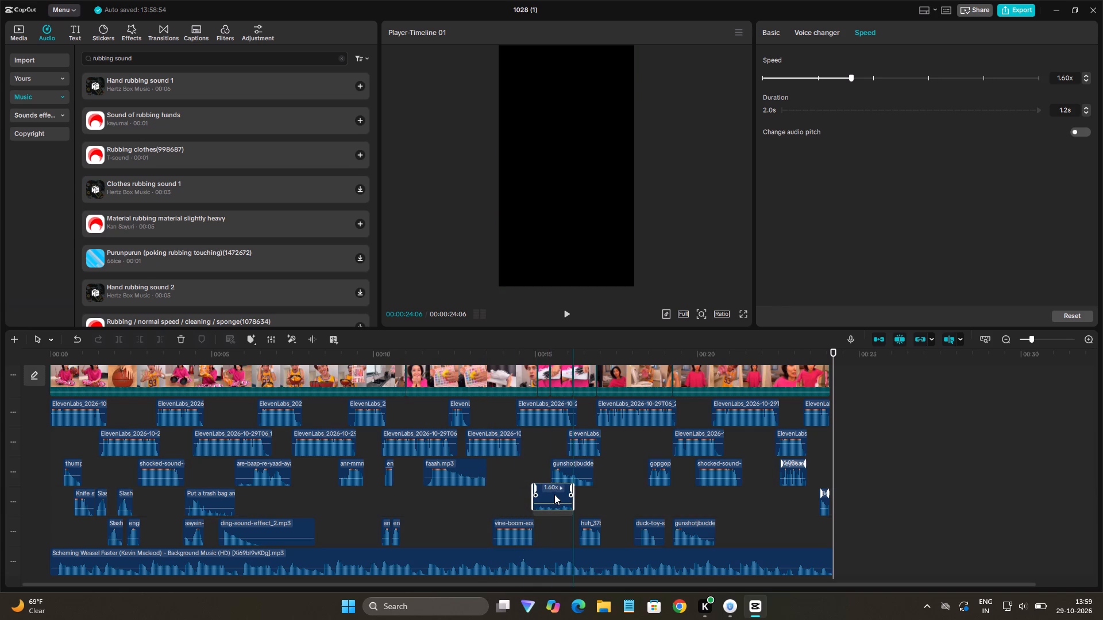
{"action": "left_click_drag", "start_coordinate": [554, 494], "coordinate": [550, 494]}
{"action": "left_click", "coordinate": [528, 480]}
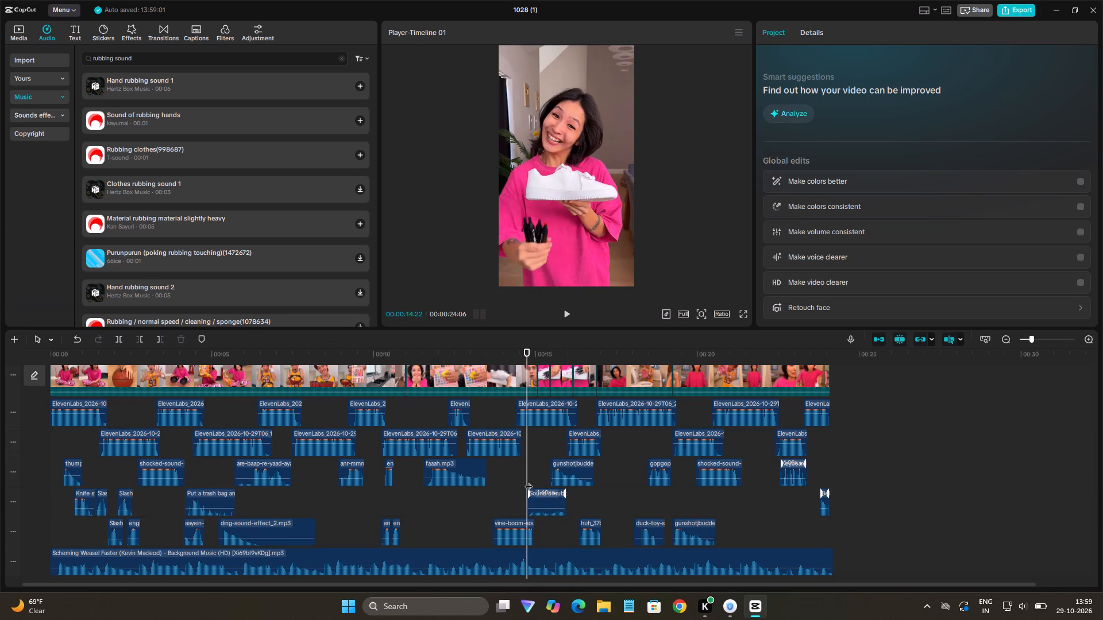
{"action": "key", "text": "space"}
{"action": "key", "text": "space"}
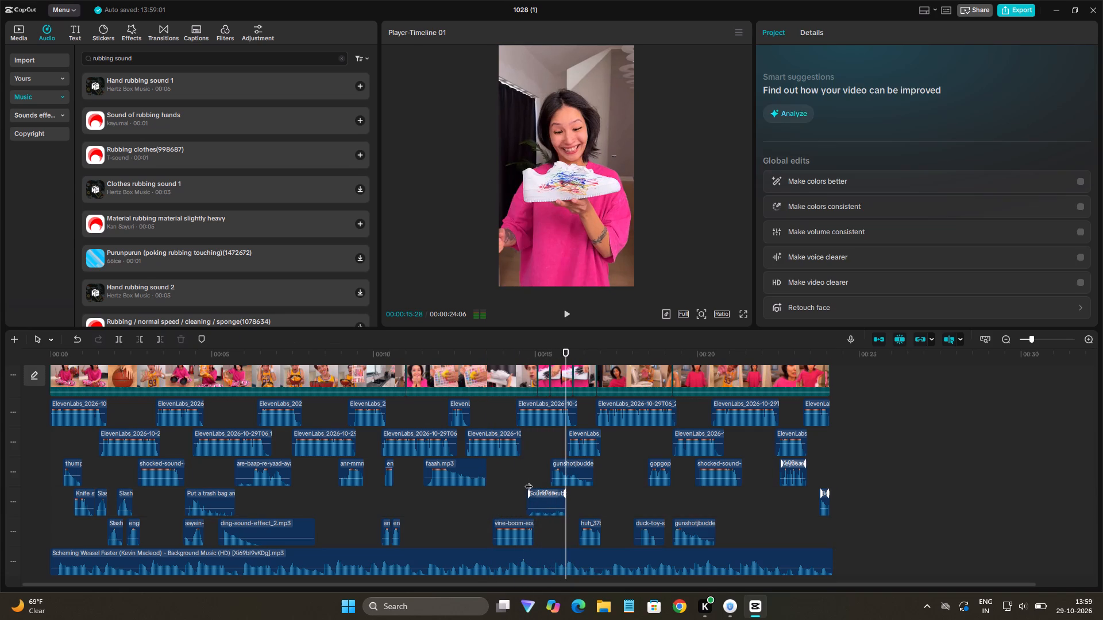
Trim the start of the Sound of rubbing hands clip to about 15.1 seconds, leaving a duration of 0.9 s.
{"action": "left_click", "coordinate": [551, 499]}
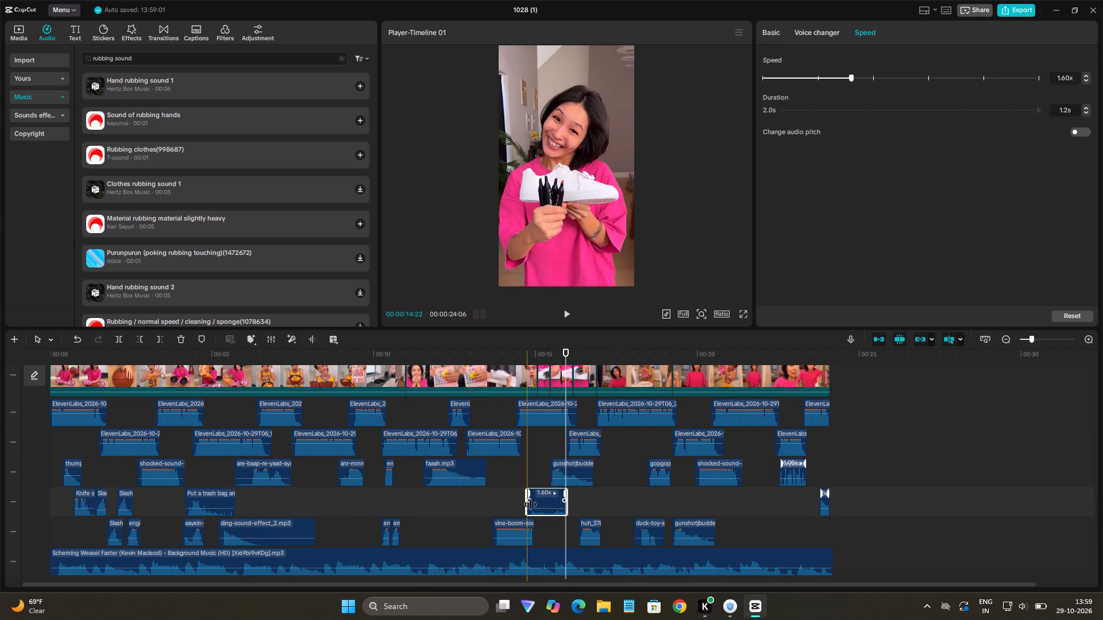
{"action": "left_click_drag", "start_coordinate": [526, 503], "coordinate": [541, 510]}
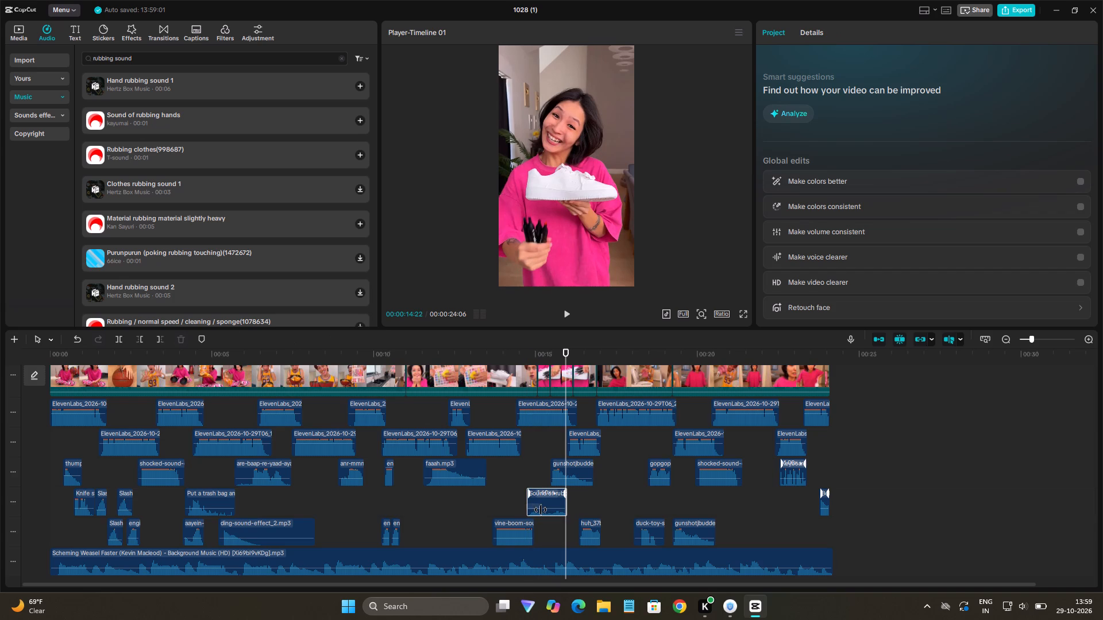
{"action": "left_click_drag", "start_coordinate": [541, 510], "coordinate": [530, 509]}
{"action": "left_click_drag", "start_coordinate": [526, 506], "coordinate": [535, 510]}
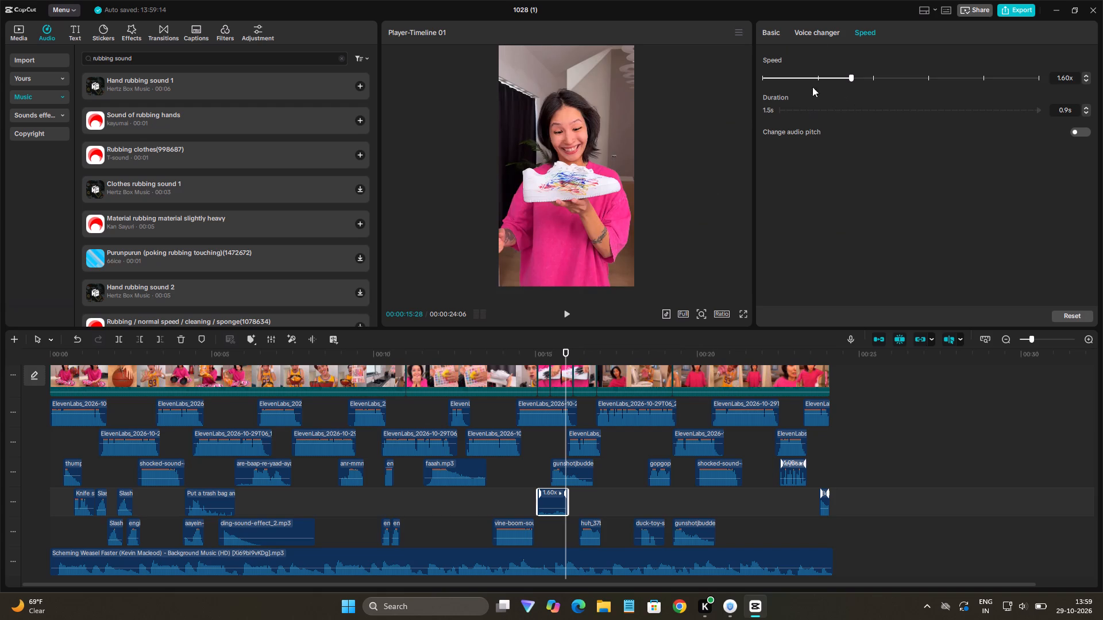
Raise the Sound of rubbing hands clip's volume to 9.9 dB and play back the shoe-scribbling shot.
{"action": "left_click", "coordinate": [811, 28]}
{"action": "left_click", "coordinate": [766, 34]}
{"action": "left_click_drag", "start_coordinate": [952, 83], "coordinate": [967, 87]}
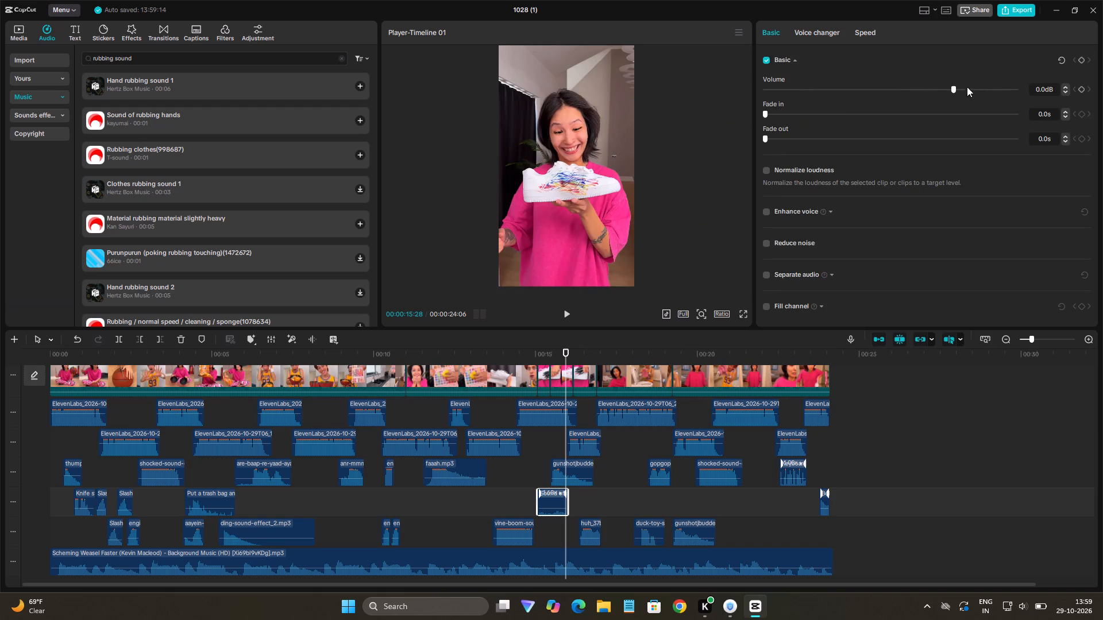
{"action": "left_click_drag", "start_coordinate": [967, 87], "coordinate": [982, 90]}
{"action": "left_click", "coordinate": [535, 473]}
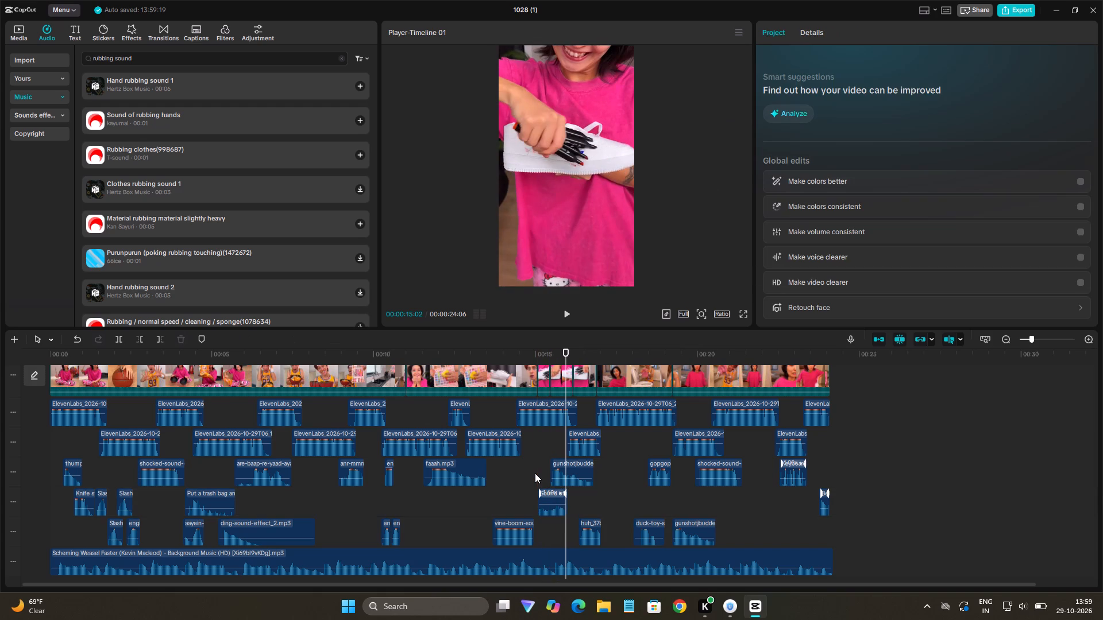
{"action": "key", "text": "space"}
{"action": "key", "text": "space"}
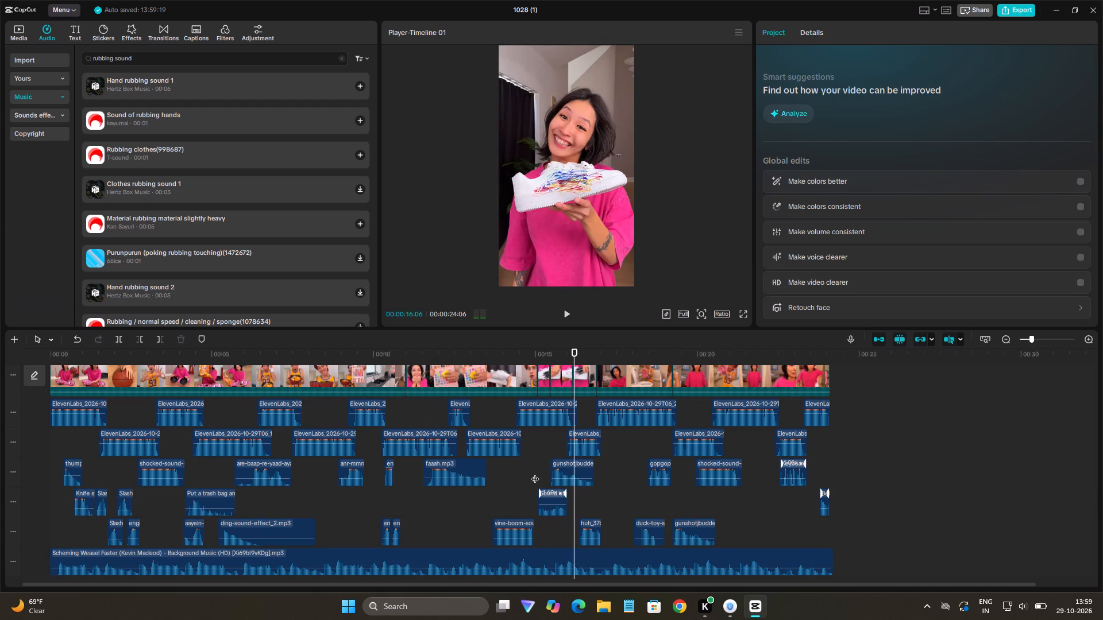
Raise the Sound of rubbing hands clip's volume to the maximum and return the playhead to about 15.3 seconds.
{"action": "left_click", "coordinate": [545, 499]}
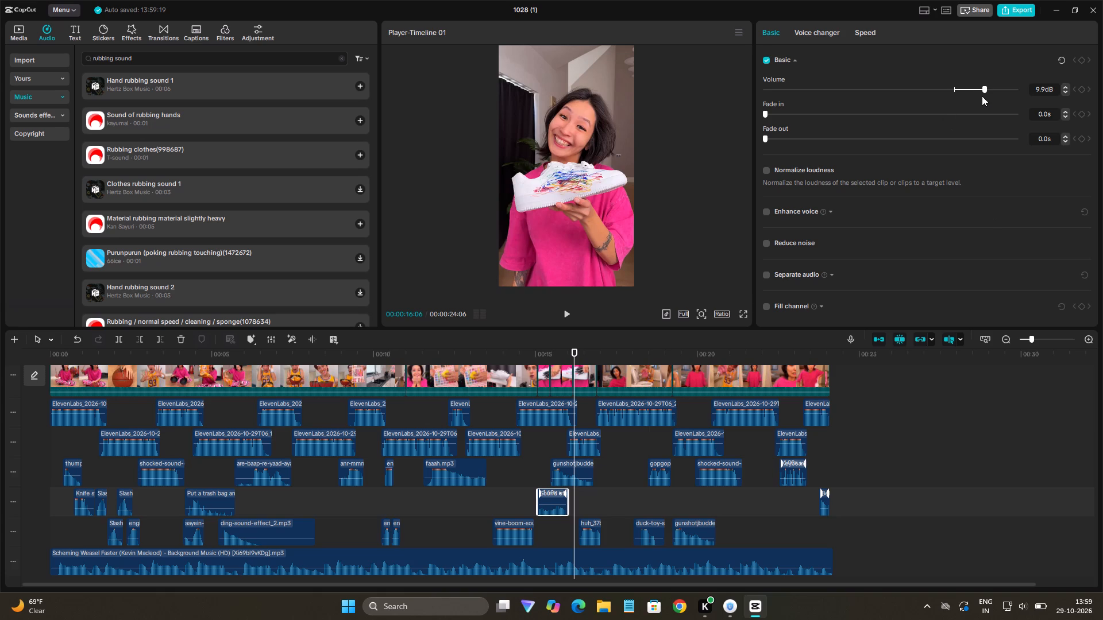
{"action": "left_click_drag", "start_coordinate": [984, 87], "coordinate": [1102, 91]}
{"action": "left_click", "coordinate": [545, 473]}
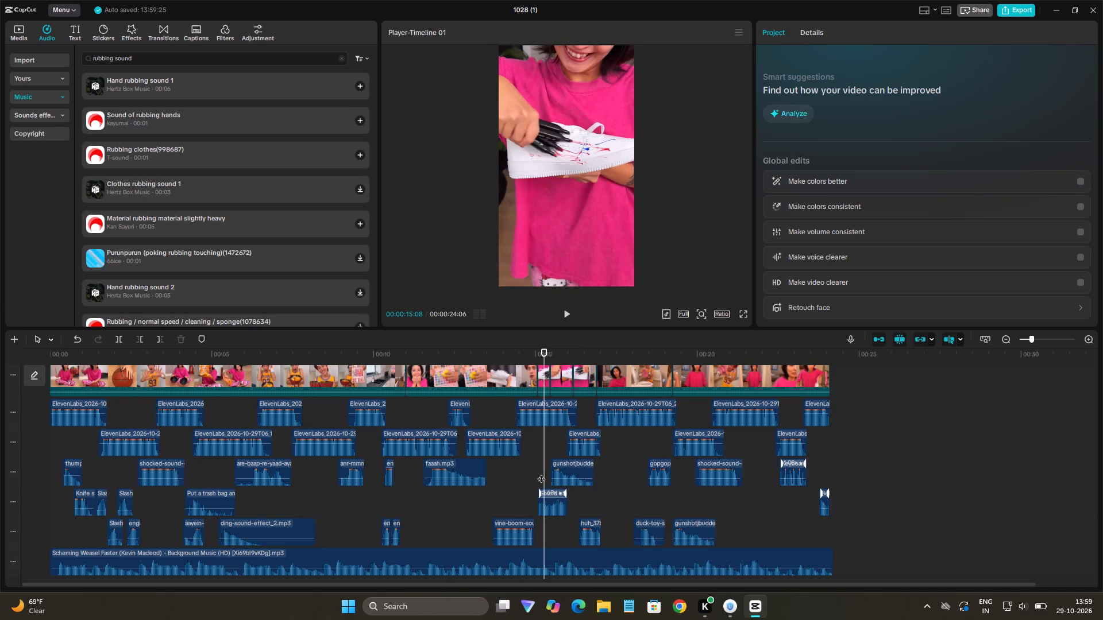
Trim the end of the Sound of rubbing hands clip to about 15.7 seconds and play back the shoe-scribbling shot.
{"action": "left_click", "coordinate": [537, 474]}
{"action": "key", "text": "space"}
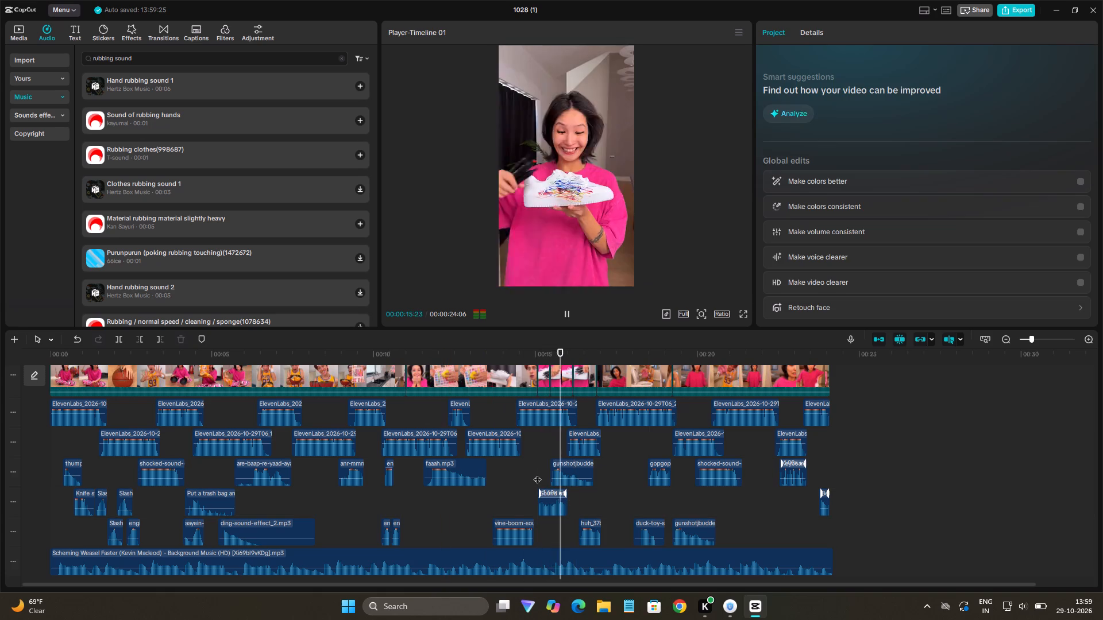
{"action": "key", "text": "space"}
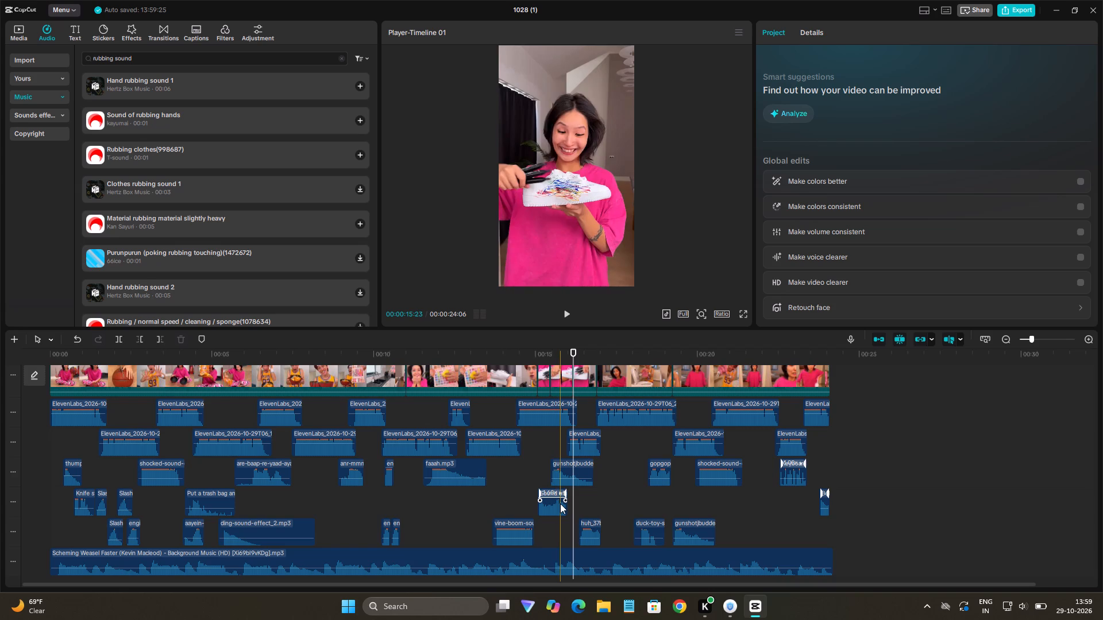
{"action": "left_click", "coordinate": [560, 503]}
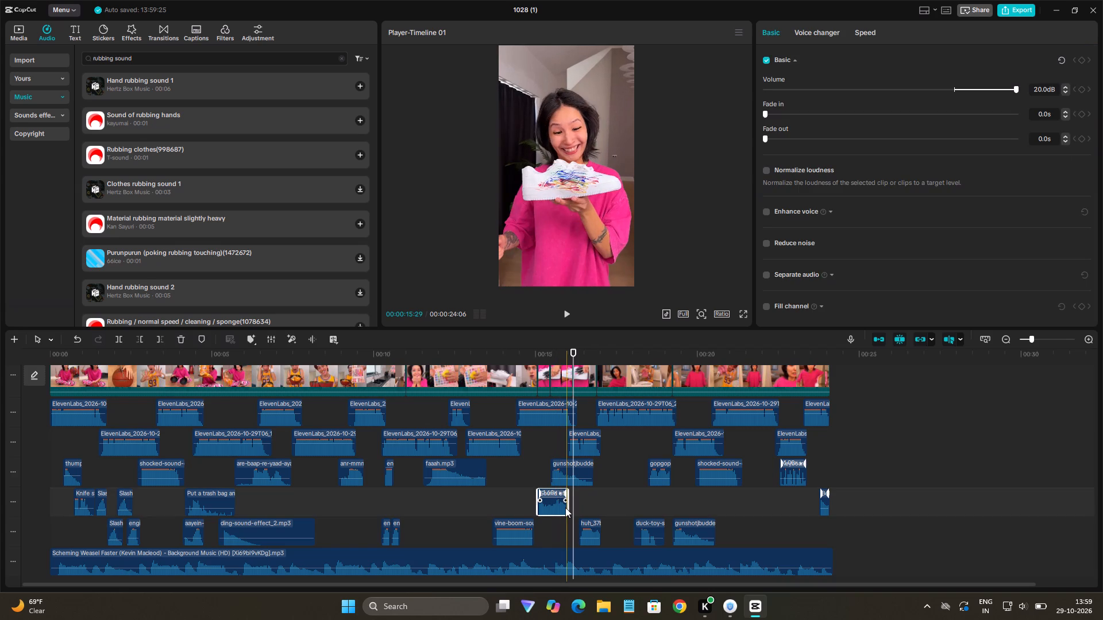
{"action": "left_click", "coordinate": [565, 508]}
{"action": "left_click_drag", "start_coordinate": [565, 509], "coordinate": [563, 509]}
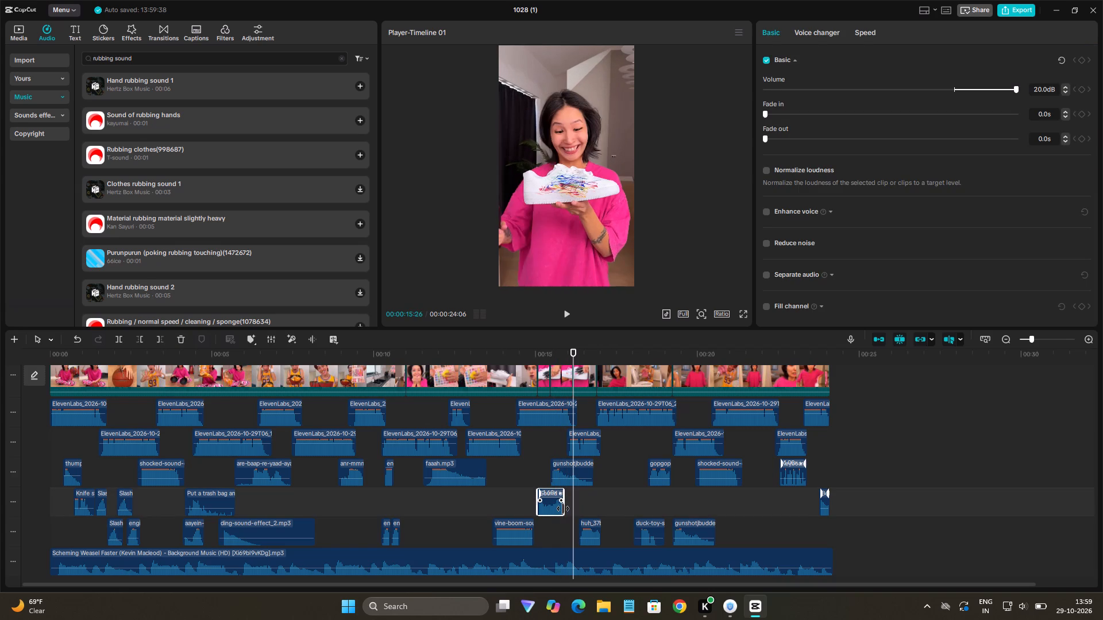
{"action": "left_click_drag", "start_coordinate": [563, 509], "coordinate": [560, 514]}
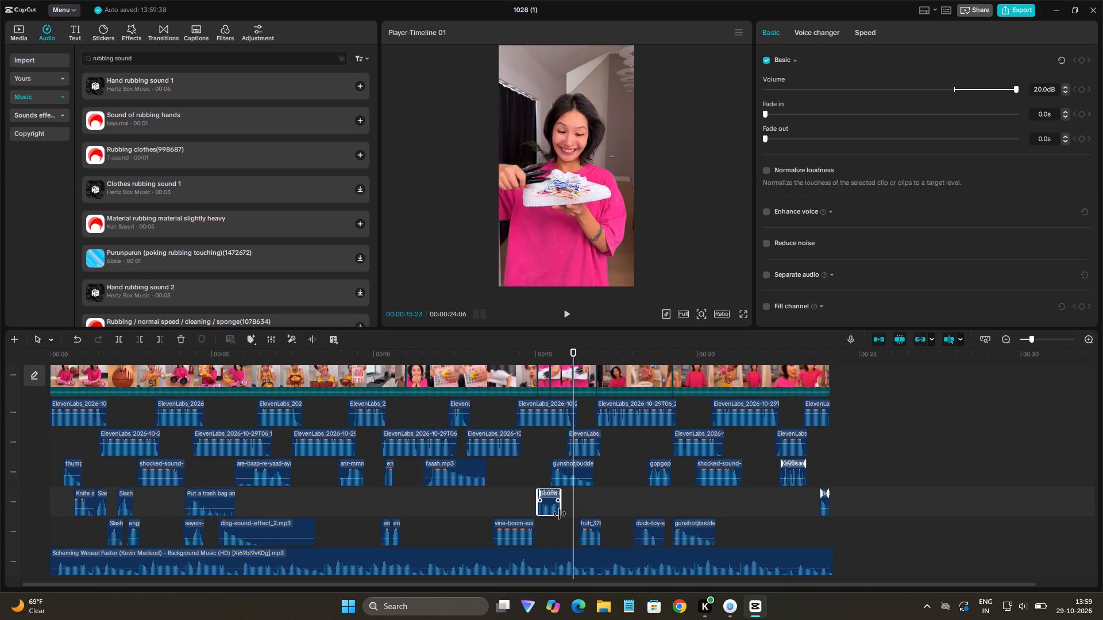
{"action": "left_click_drag", "start_coordinate": [560, 514], "coordinate": [560, 515]}
{"action": "left_click", "coordinate": [522, 478]}
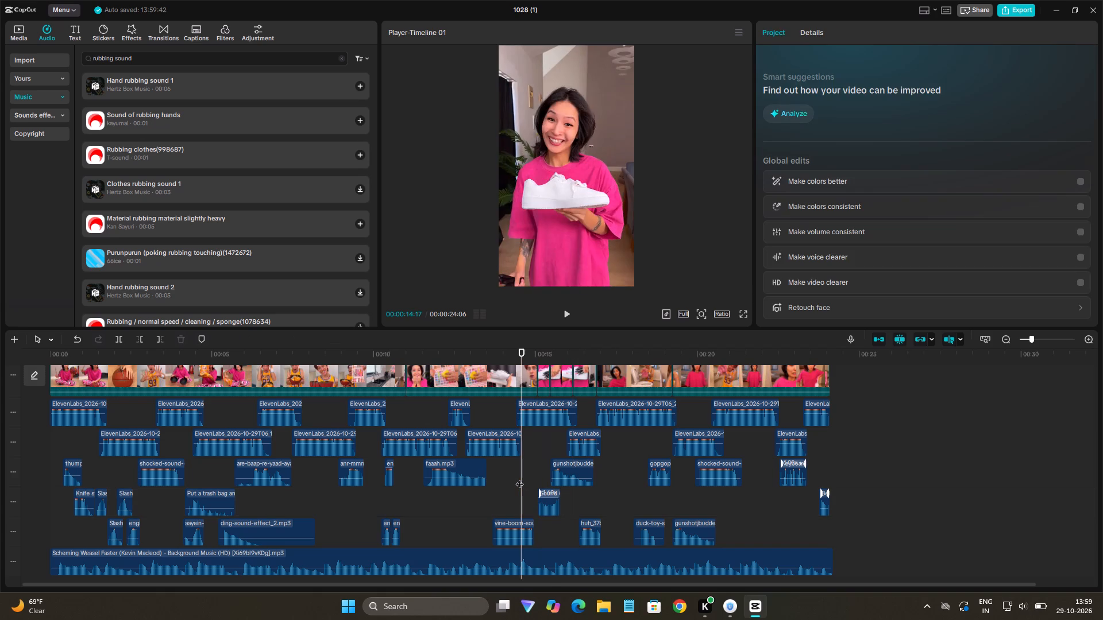
{"action": "key", "text": "space"}
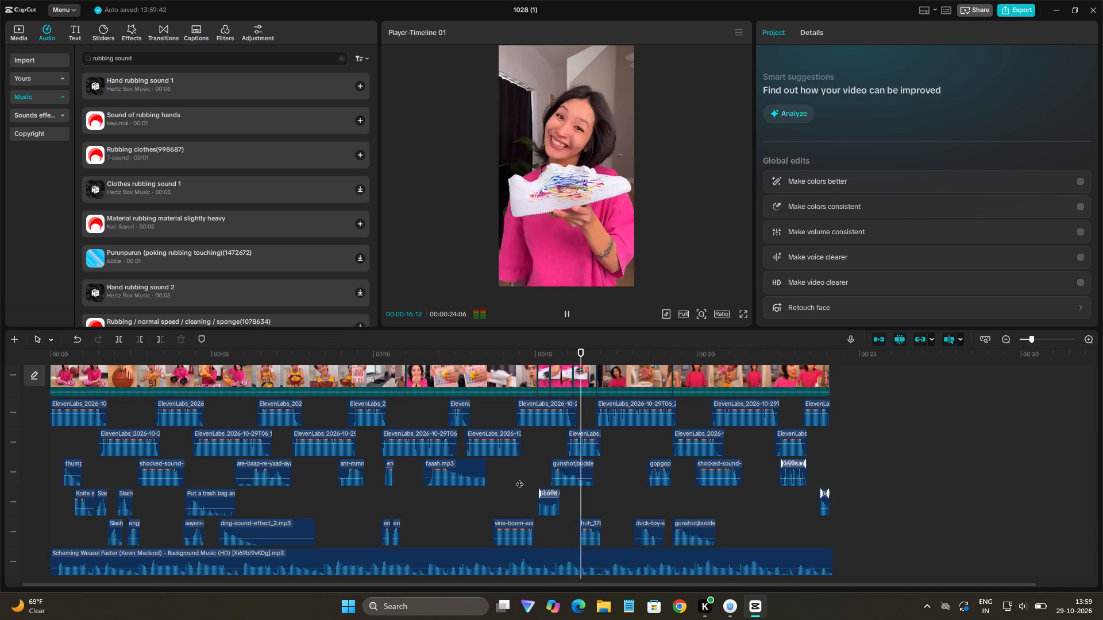
{"action": "key", "text": "space"}
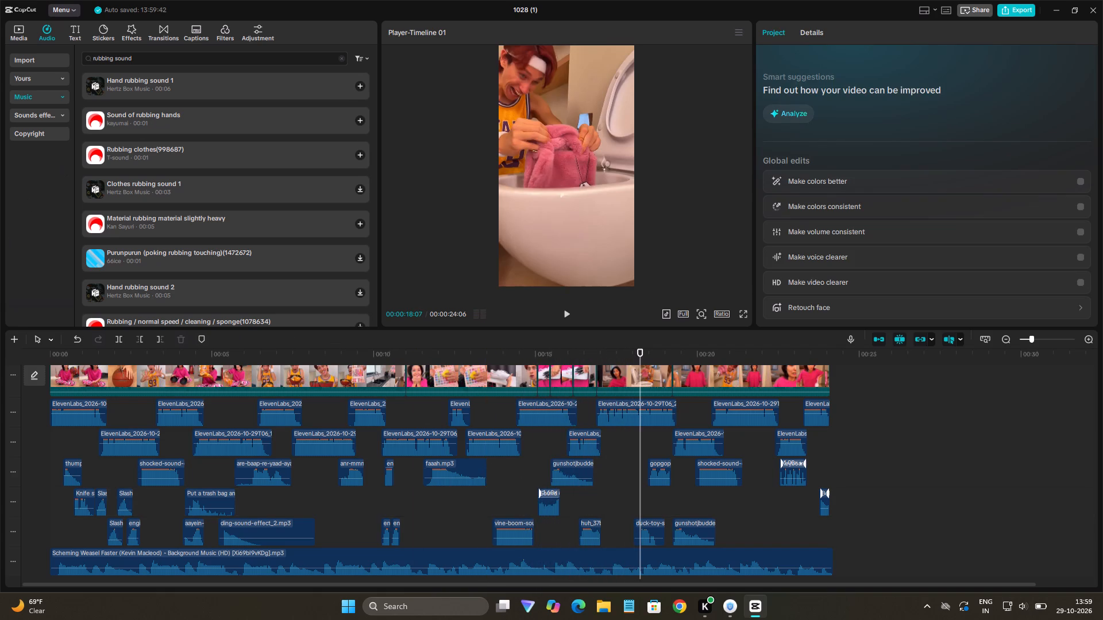
Search the music library for water splash.
{"action": "left_click_drag", "start_coordinate": [142, 60], "coordinate": [46, 69]}
{"action": "type", "text": "water s"}
{"action": "type", "text": "plash"}
{"action": "key", "text": "space"}
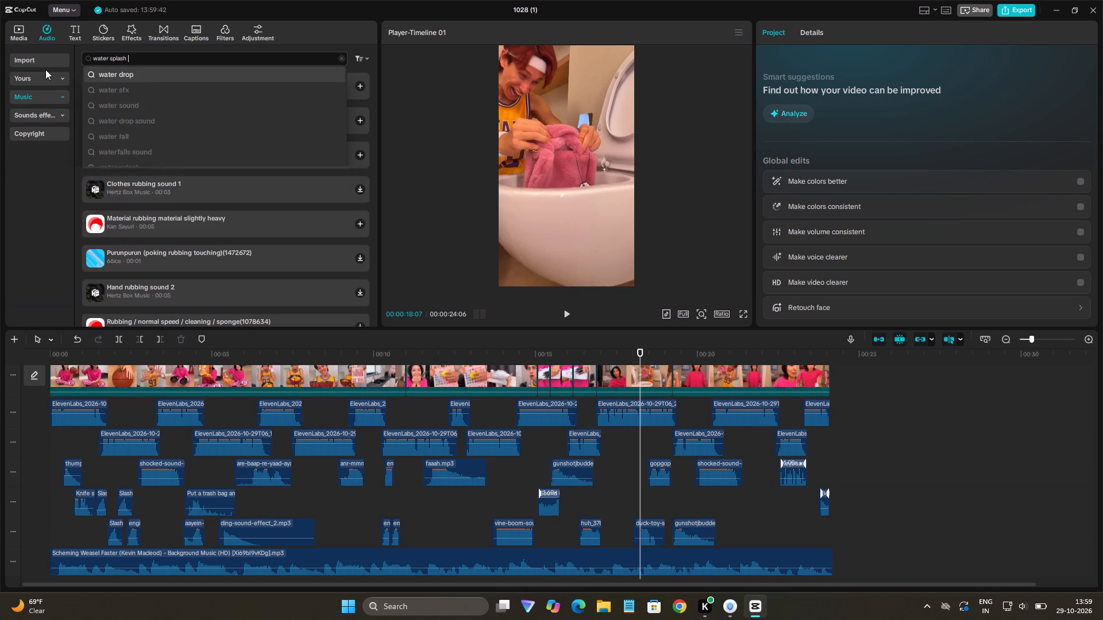
{"action": "key", "text": "Return"}
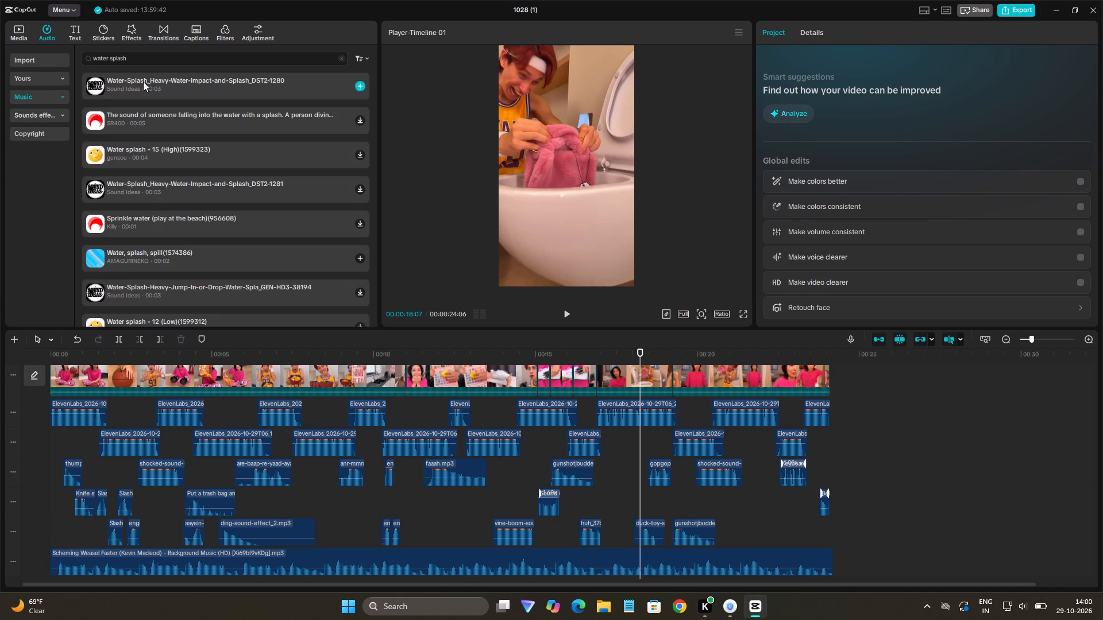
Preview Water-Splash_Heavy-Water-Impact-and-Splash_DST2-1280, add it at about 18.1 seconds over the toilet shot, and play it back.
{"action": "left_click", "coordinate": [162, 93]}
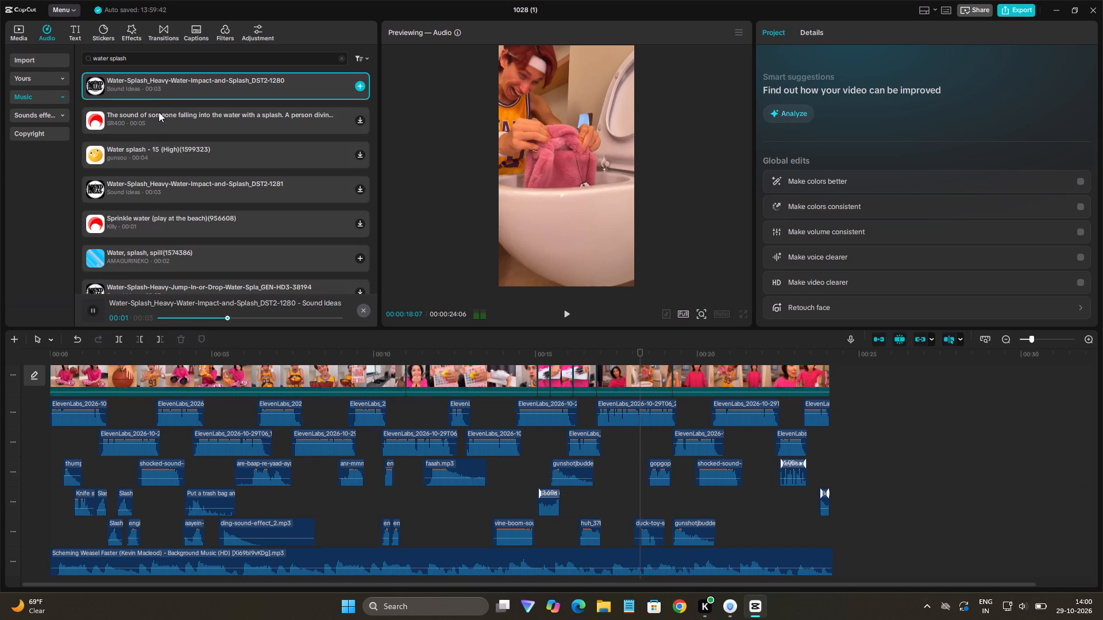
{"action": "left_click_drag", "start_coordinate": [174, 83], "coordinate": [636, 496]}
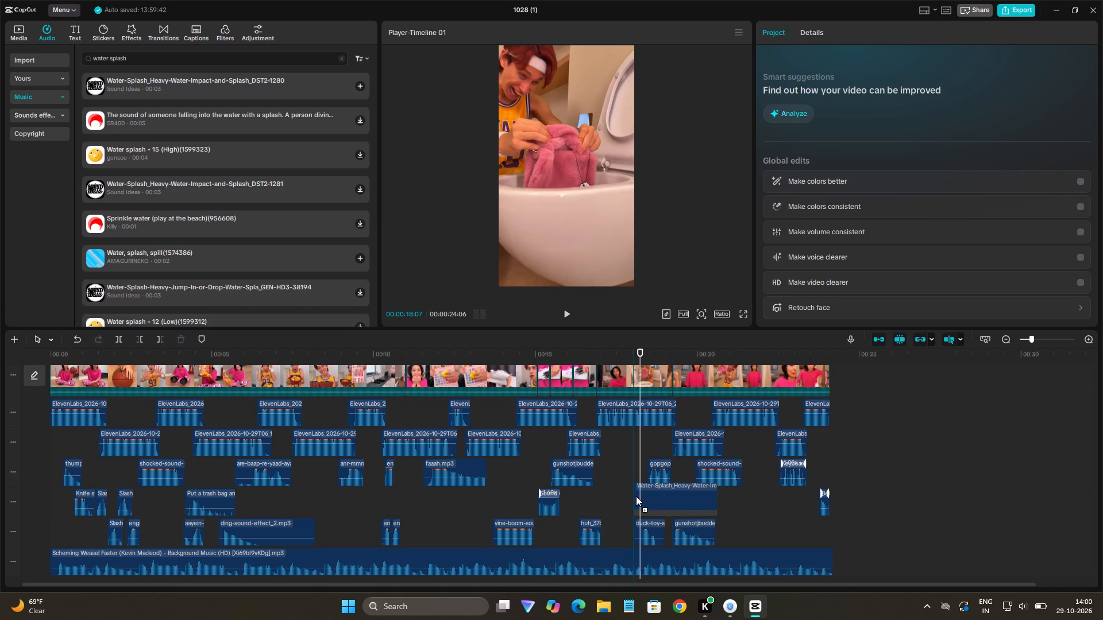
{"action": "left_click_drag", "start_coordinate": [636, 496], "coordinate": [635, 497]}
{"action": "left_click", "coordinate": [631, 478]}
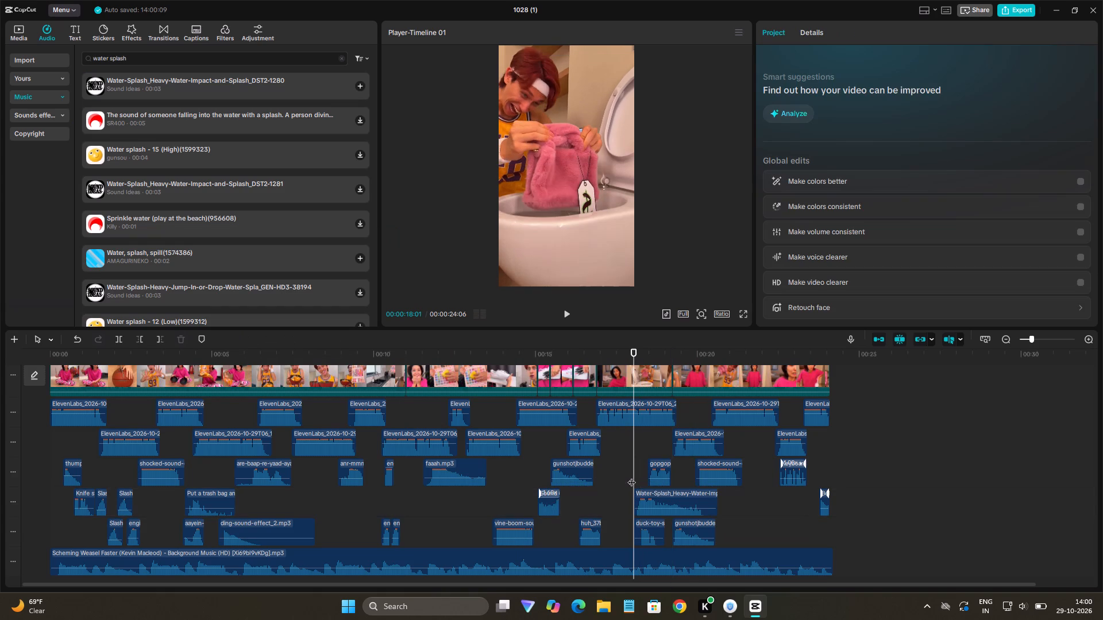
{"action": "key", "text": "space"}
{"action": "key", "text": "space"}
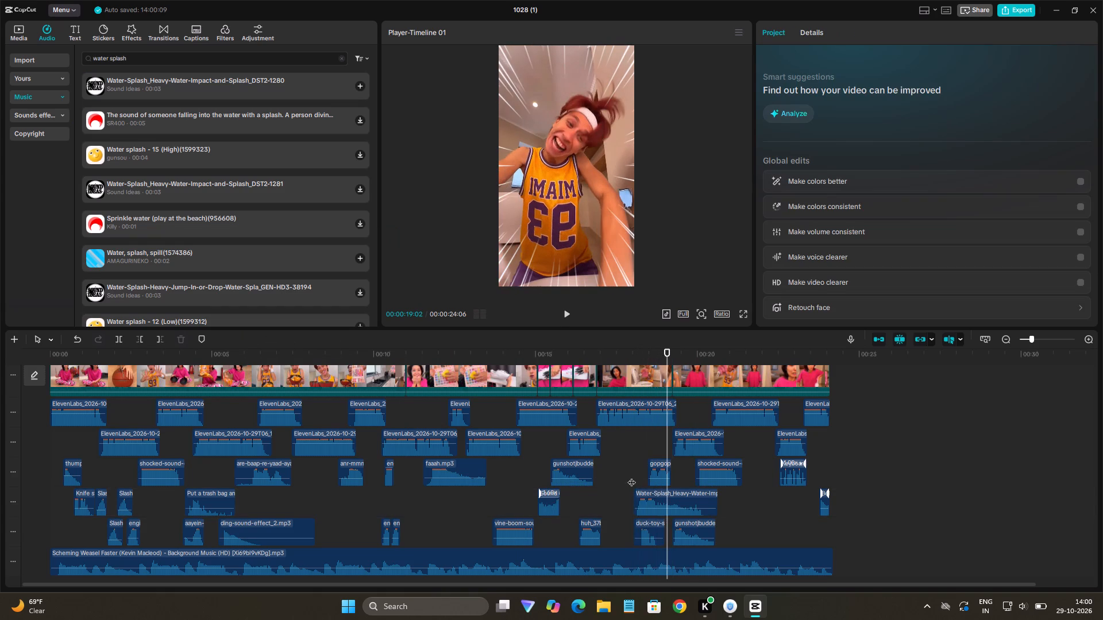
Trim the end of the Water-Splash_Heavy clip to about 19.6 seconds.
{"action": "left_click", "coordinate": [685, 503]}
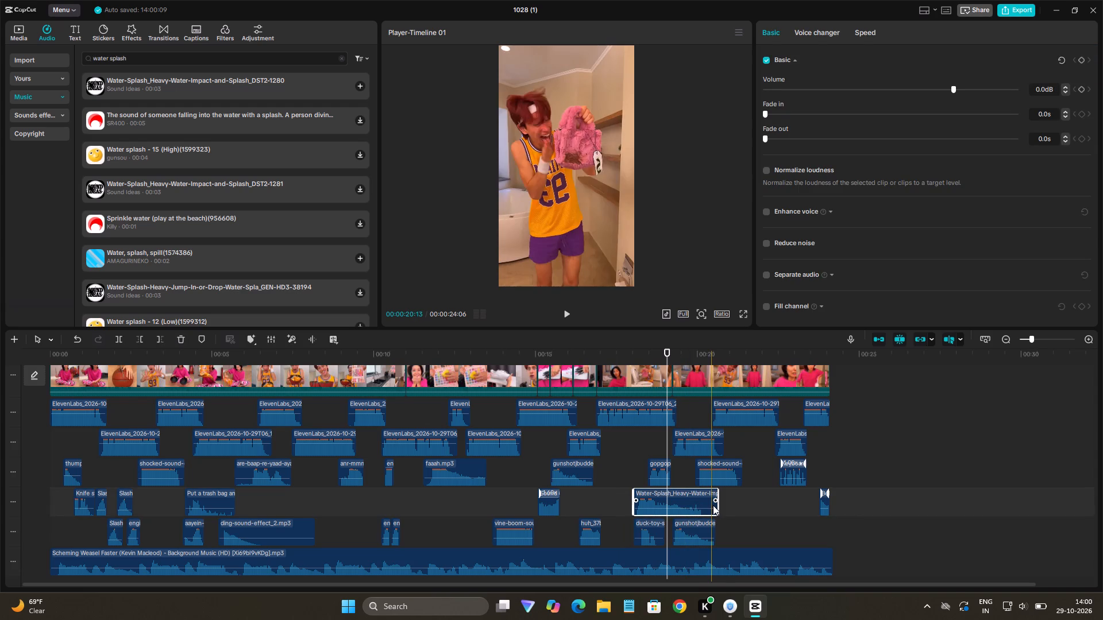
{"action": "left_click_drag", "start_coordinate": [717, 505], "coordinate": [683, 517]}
Step frame by frame through the toilet-dunking shot from about 18 to 18.7 seconds to examine the splash timing.
{"action": "left_click", "coordinate": [636, 481]}
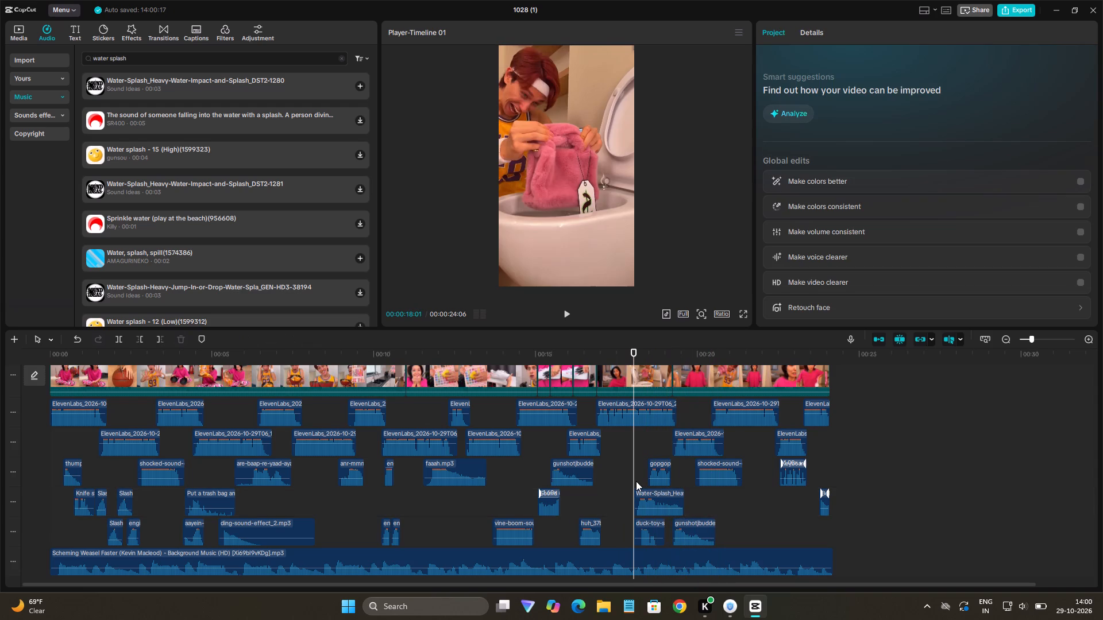
{"action": "key", "text": "Right"}
{"action": "key", "text": "Right"}
{"action": "key", "text": "Right"}
{"action": "key", "text": "Right"}
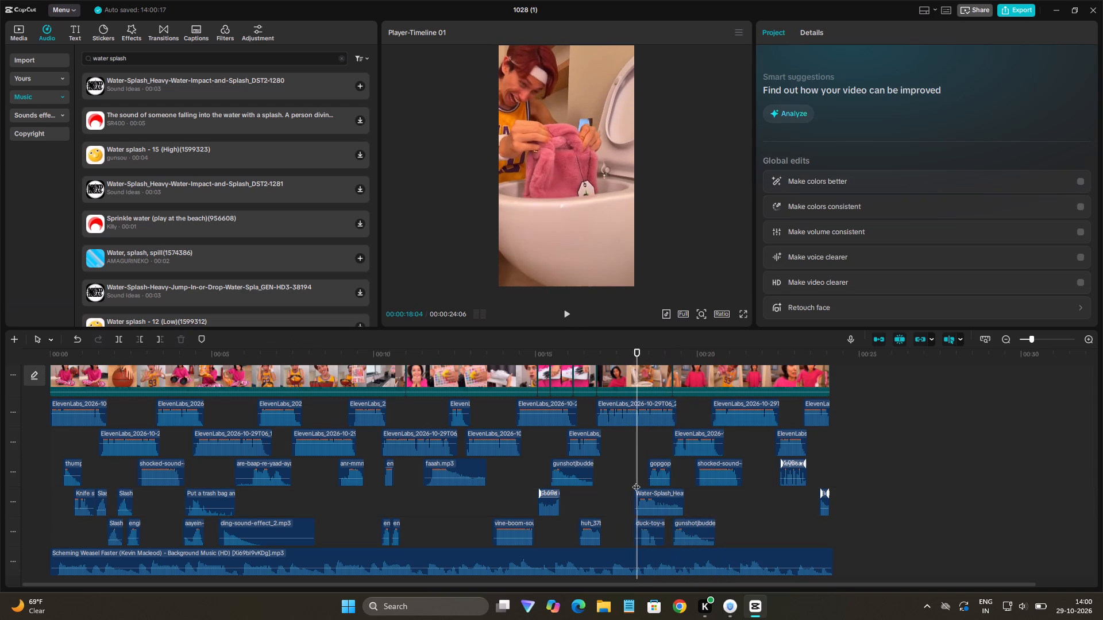
{"action": "key", "text": "Right"}
{"action": "key", "text": "Right"}
{"action": "key", "text": "Right"}
{"action": "key", "text": "Right"}
{"action": "key", "text": "Right"}
{"action": "key", "text": "Right"}
{"action": "key", "text": "Right"}
{"action": "key", "text": "Right"}
{"action": "key", "text": "Right"}
{"action": "key", "text": "Right"}
{"action": "key", "text": "Right"}
{"action": "key", "text": "Right"}
{"action": "key", "text": "Right"}
{"action": "key", "text": "Right"}
{"action": "key", "text": "Right"}
{"action": "key", "text": "Right"}
{"action": "key", "text": "Right"}
{"action": "key", "text": "Right"}
{"action": "key", "text": "Right"}
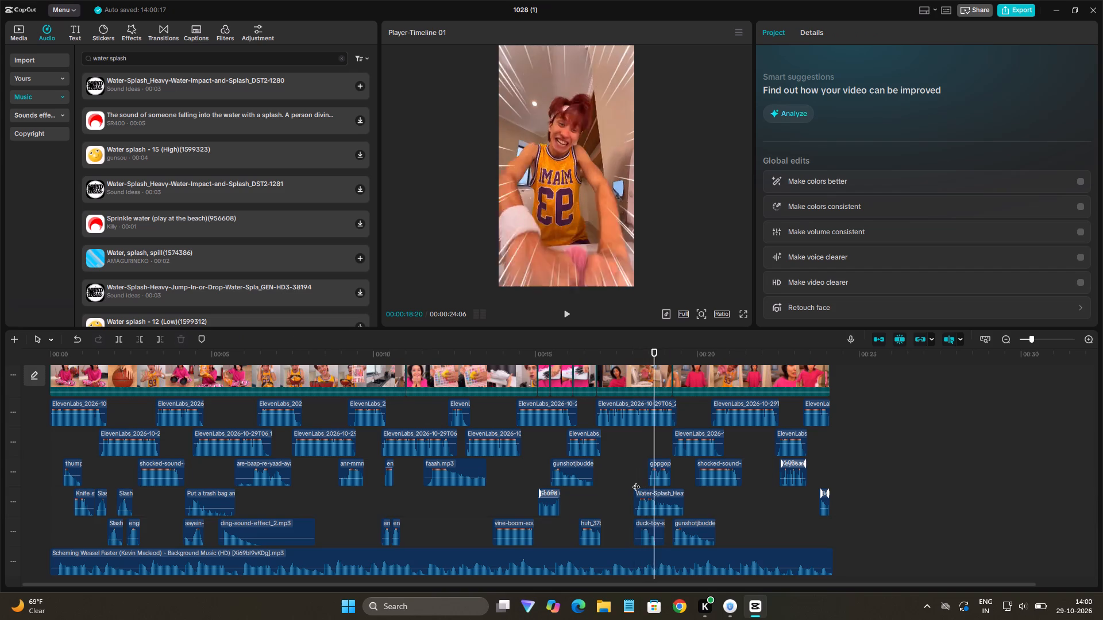
Preview Water, splash, spill(1574386), add it on its own track at about 18.3 seconds over the toilet shot, and play it back.
{"action": "left_click", "coordinate": [634, 483]}
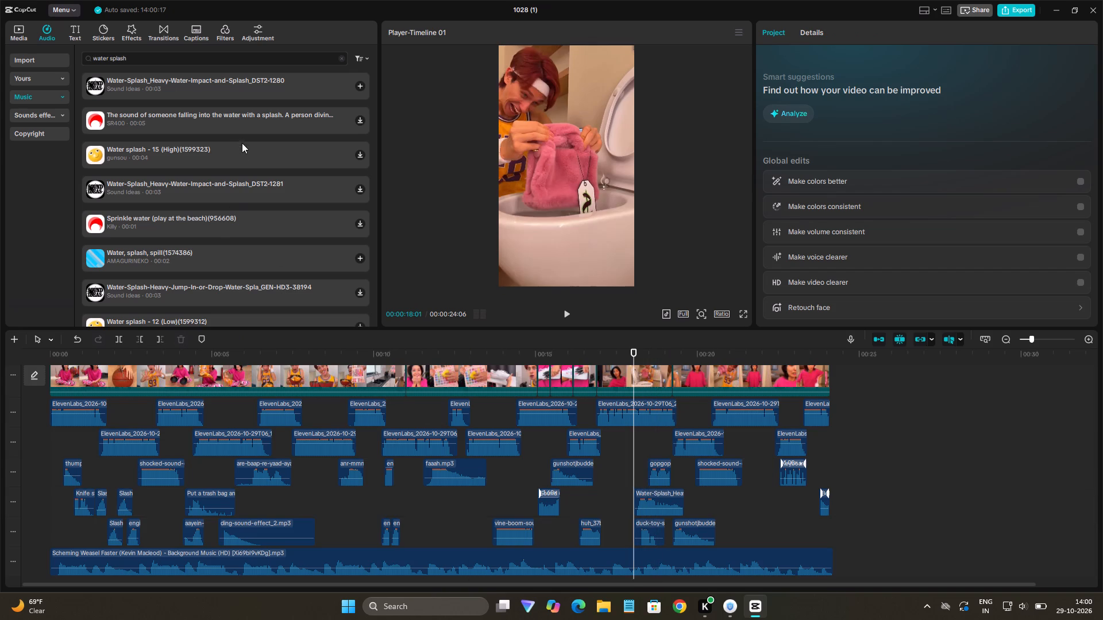
{"action": "left_click", "coordinate": [240, 255]}
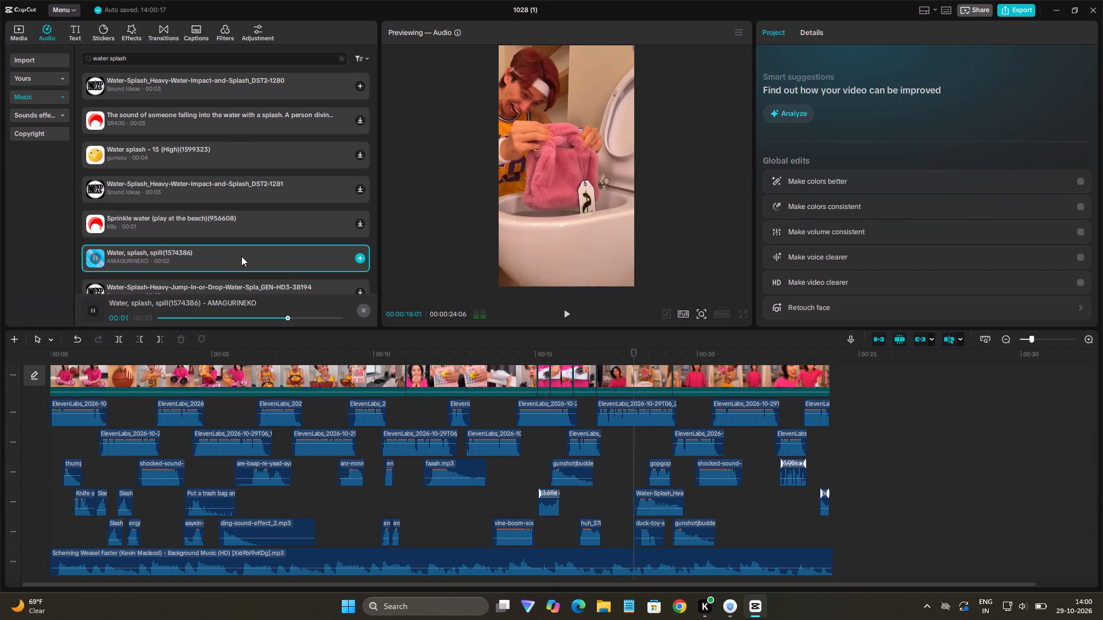
{"action": "left_click_drag", "start_coordinate": [263, 262], "coordinate": [642, 486]}
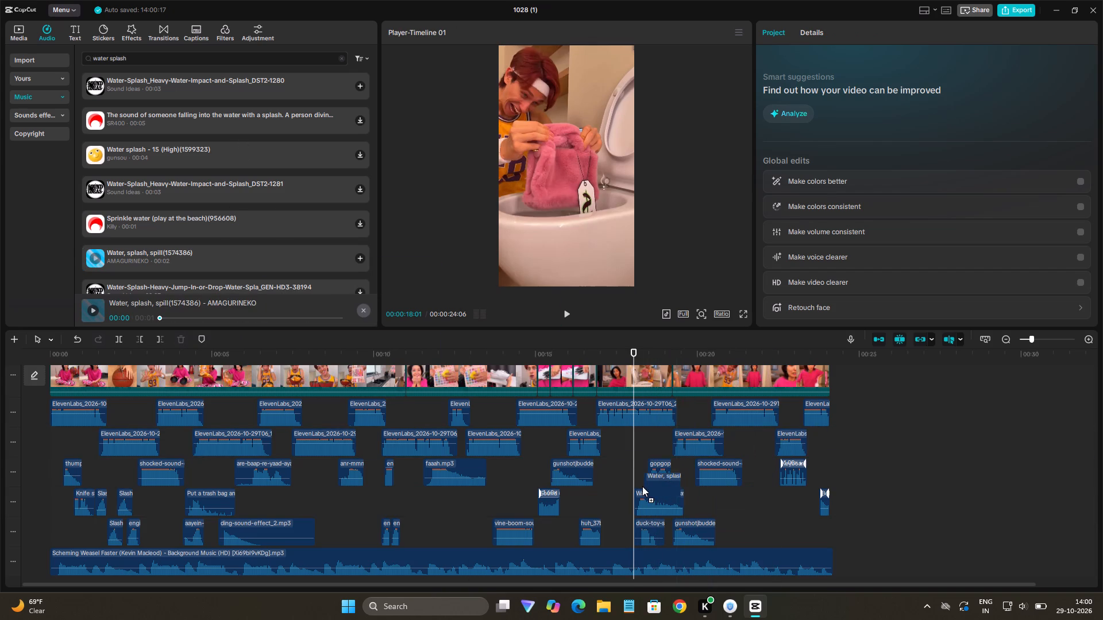
{"action": "left_click_drag", "start_coordinate": [642, 486], "coordinate": [640, 486]}
{"action": "left_click", "coordinate": [620, 413]}
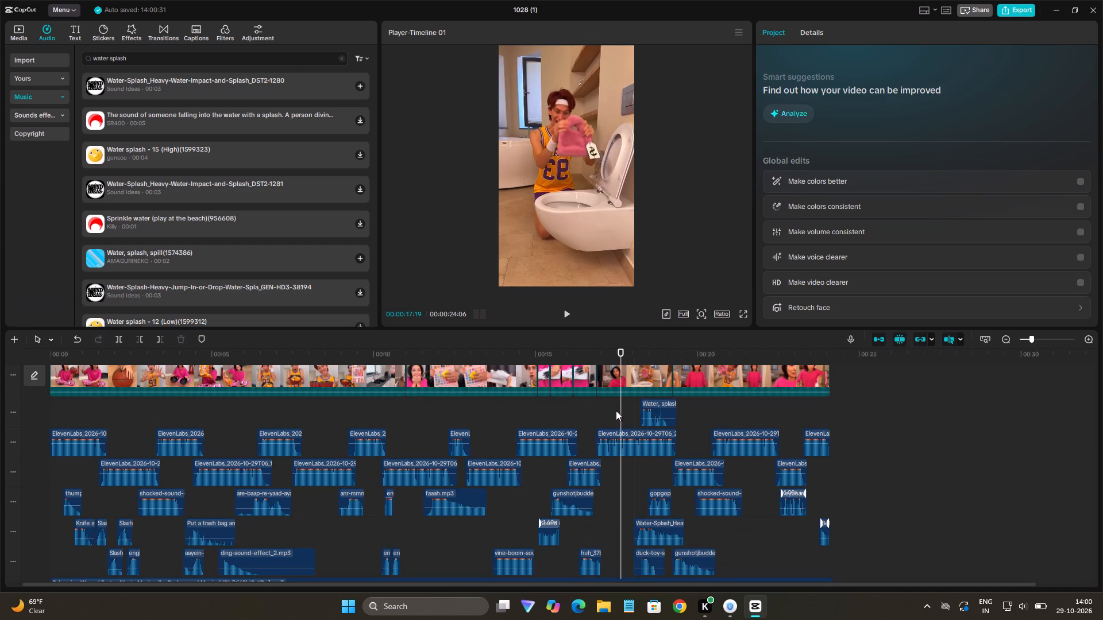
{"action": "key", "text": "space"}
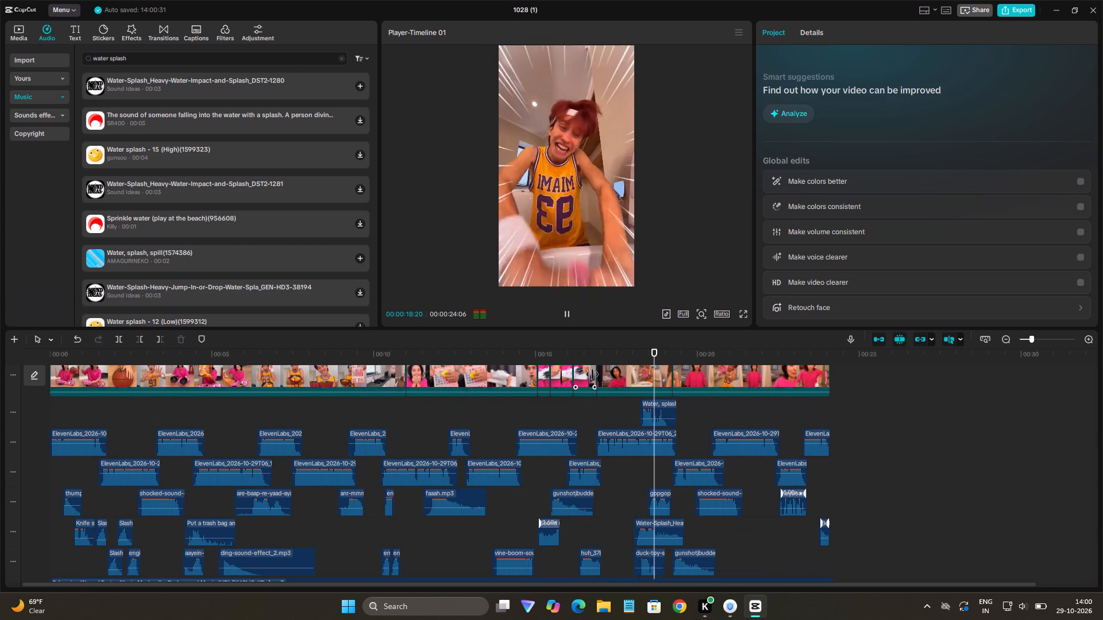
Replace the Water-Splash_Heavy clip with the Water, splash, spill clip by deleting it and moving the new clip onto its track.
{"action": "left_click_drag", "start_coordinate": [650, 409], "coordinate": [654, 475]}
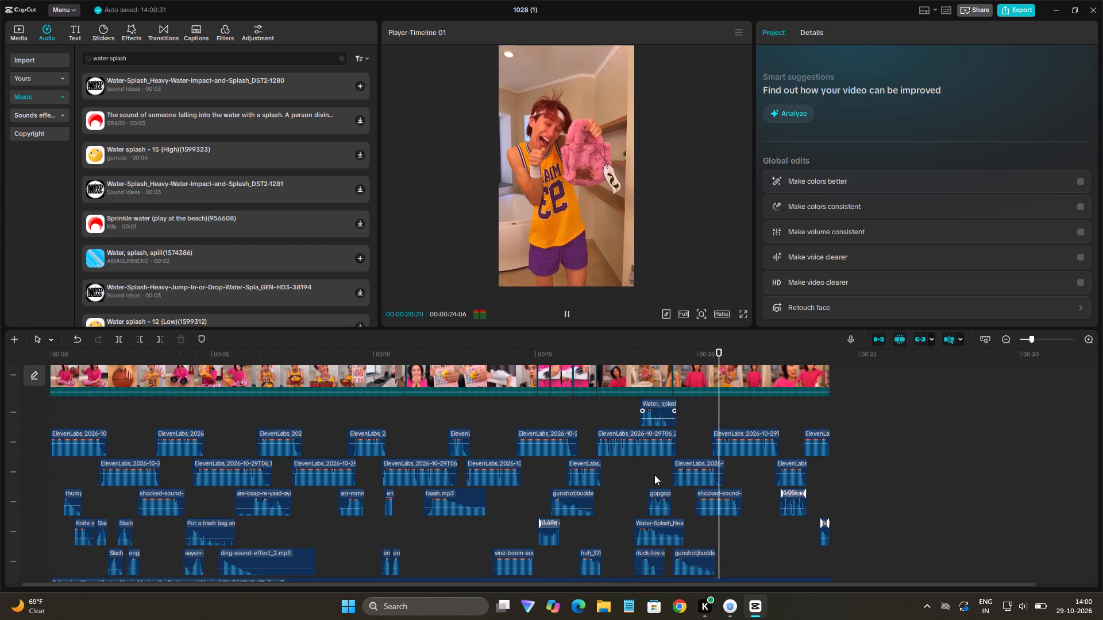
{"action": "left_click_drag", "start_coordinate": [654, 475], "coordinate": [654, 530]}
{"action": "left_click", "coordinate": [656, 512]}
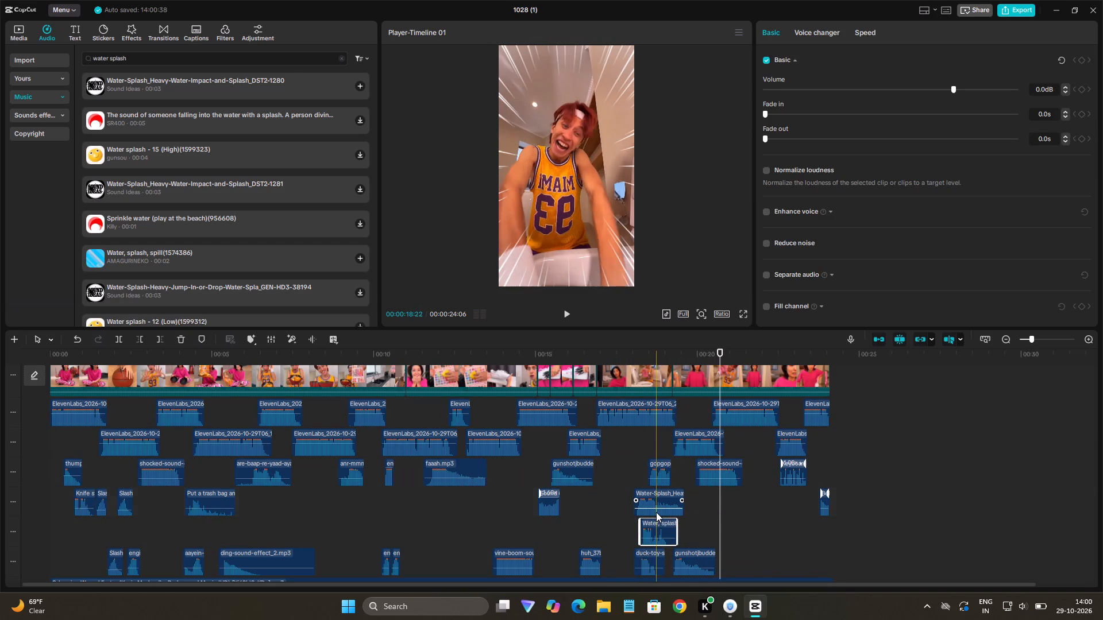
{"action": "key", "text": "BackSpace"}
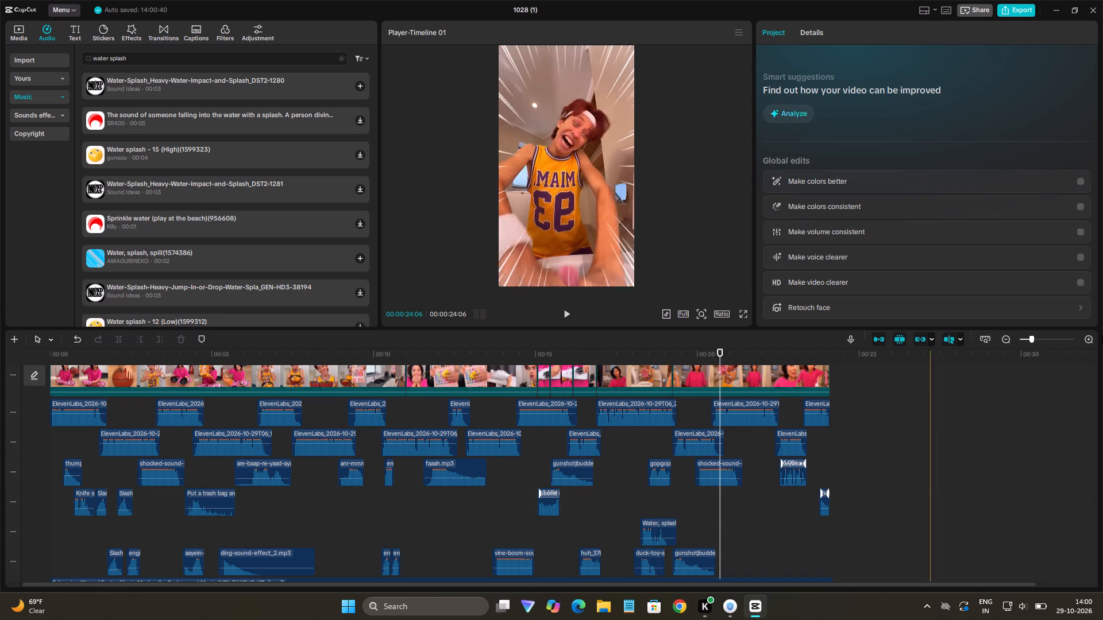
{"action": "left_click_drag", "start_coordinate": [660, 532], "coordinate": [659, 511]}
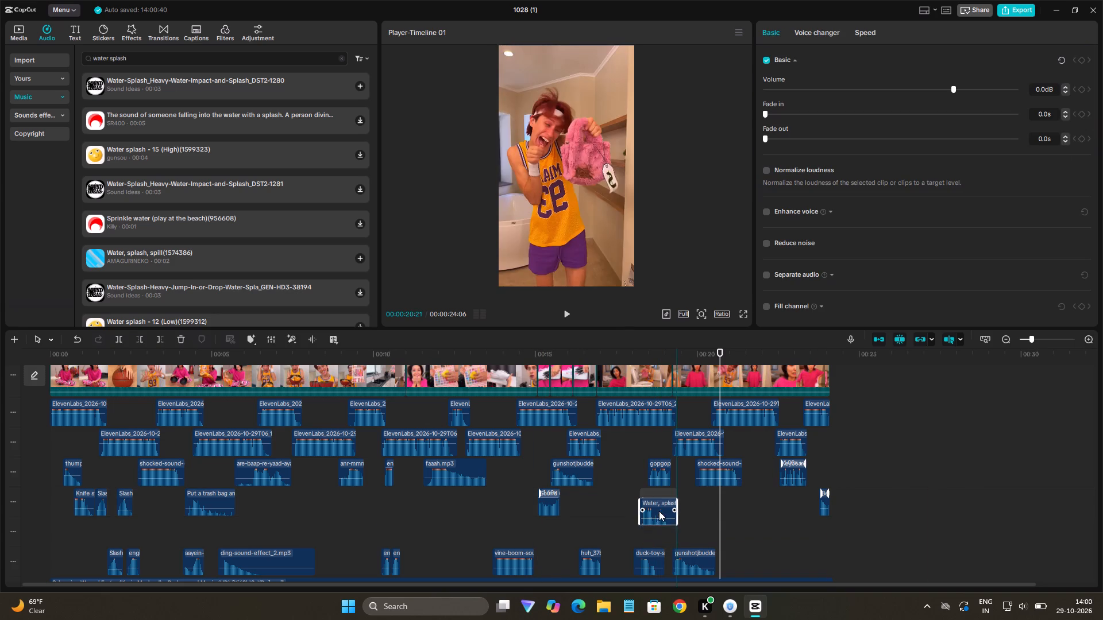
{"action": "left_click_drag", "start_coordinate": [659, 511], "coordinate": [659, 510]}
Move the Water, splash, spill clip to start at about 18.1 seconds and play back the toilet shot.
{"action": "left_click", "coordinate": [638, 499]}
{"action": "key", "text": "space"}
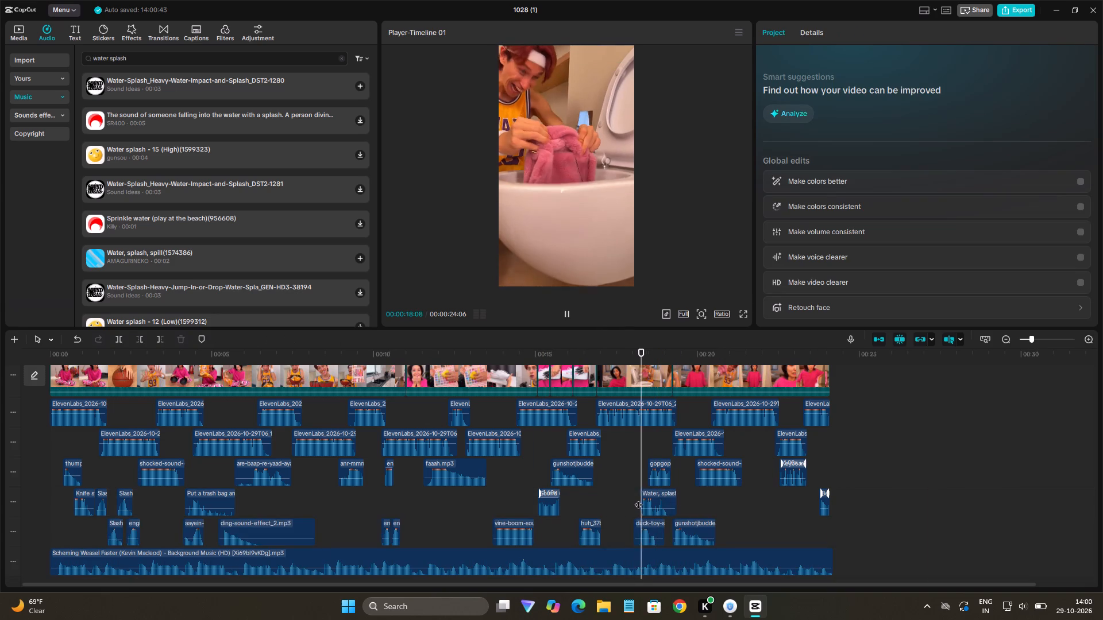
{"action": "left_click", "coordinate": [626, 480]}
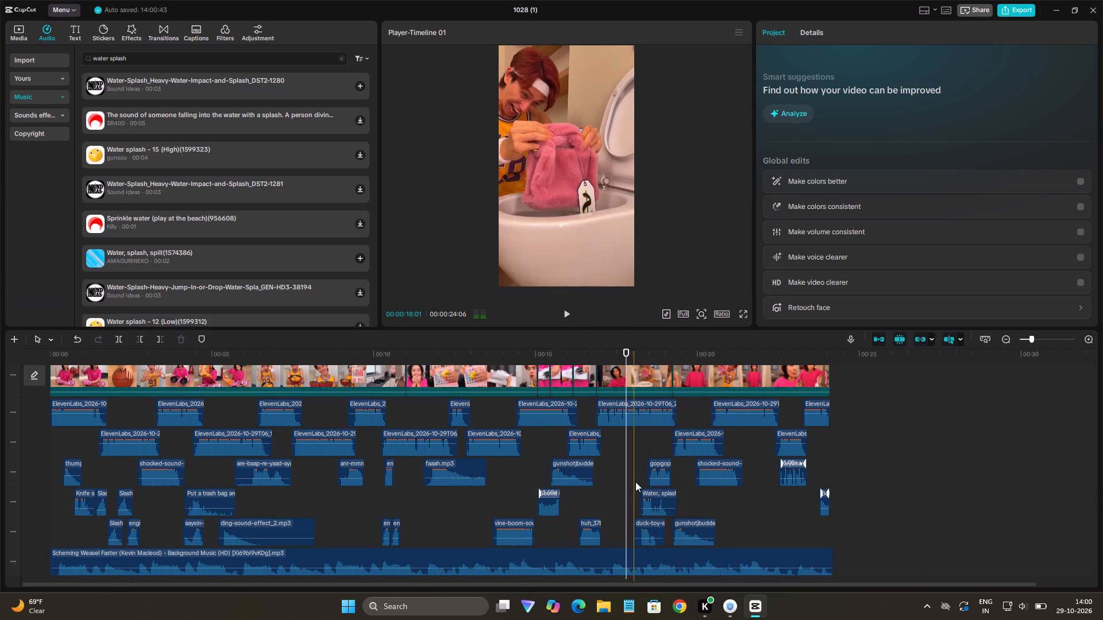
{"action": "left_click", "coordinate": [635, 482]}
{"action": "left_click", "coordinate": [657, 502]}
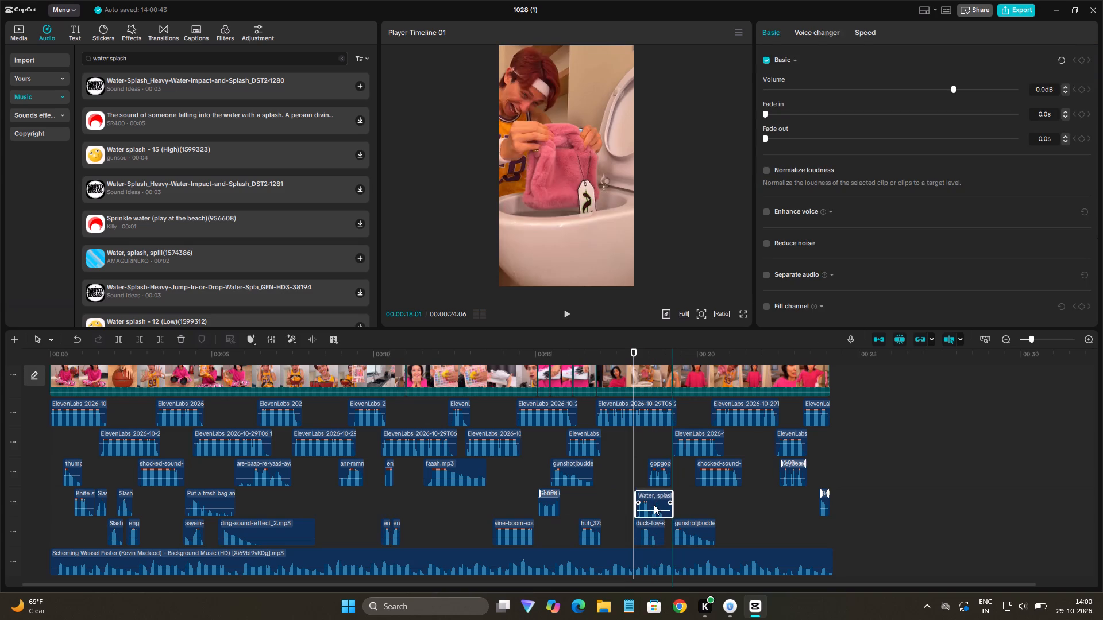
{"action": "left_click", "coordinate": [641, 476]}
{"action": "key", "text": "space"}
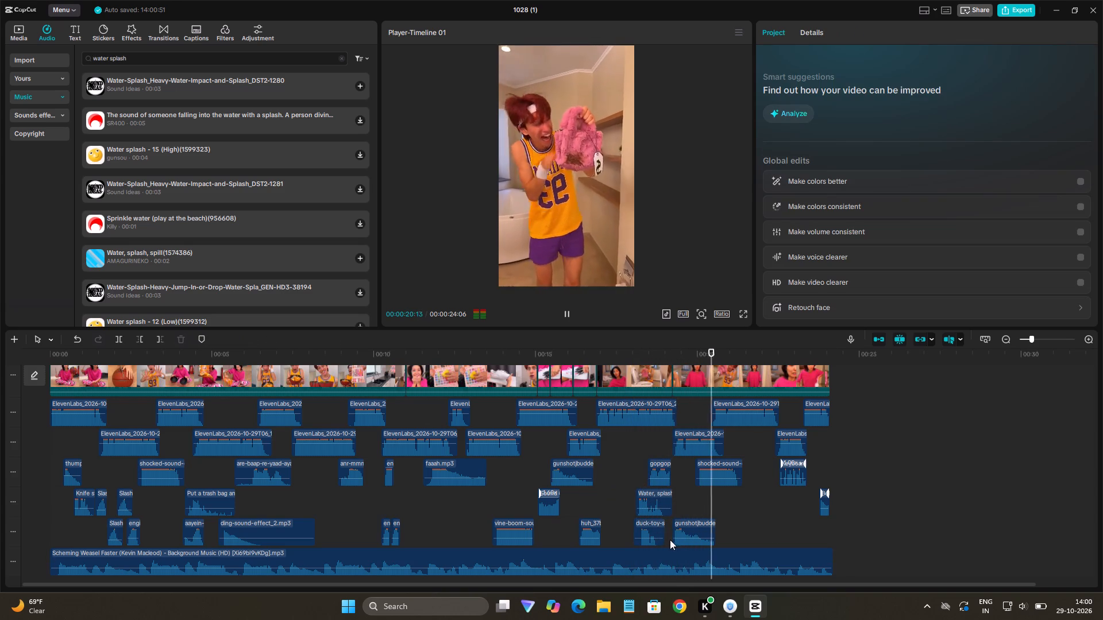
{"action": "scroll", "coordinate": [382, 242], "scroll_direction": "down", "scroll_amount": 1}
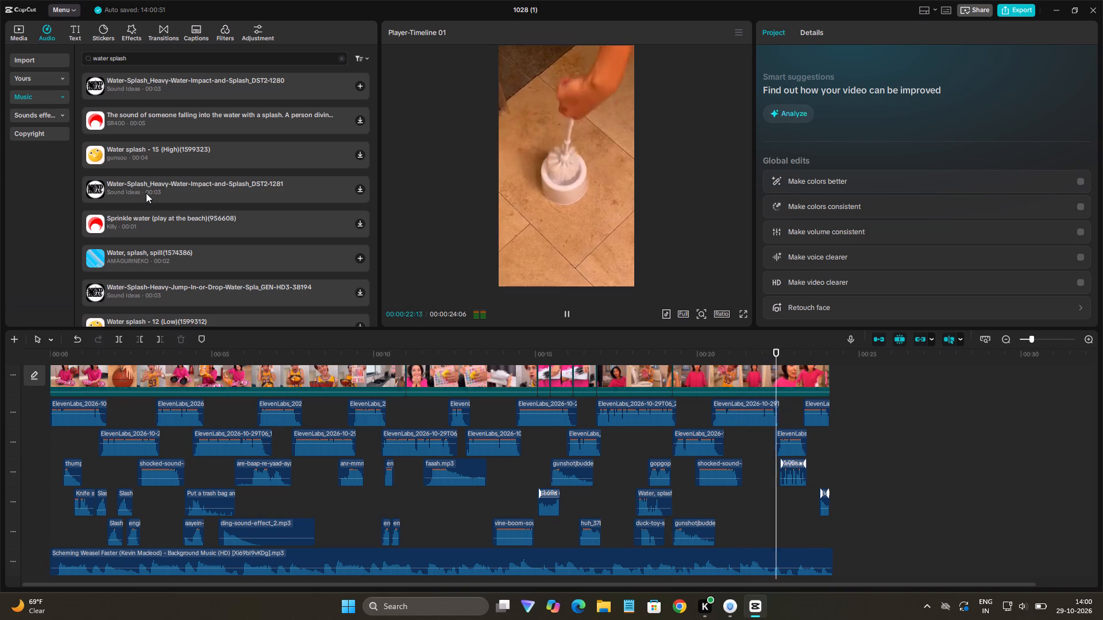
Delete the Water, splash, spill clip from its track and play back the toilet shot from about 18 seconds without it.
{"action": "left_click", "coordinate": [597, 467]}
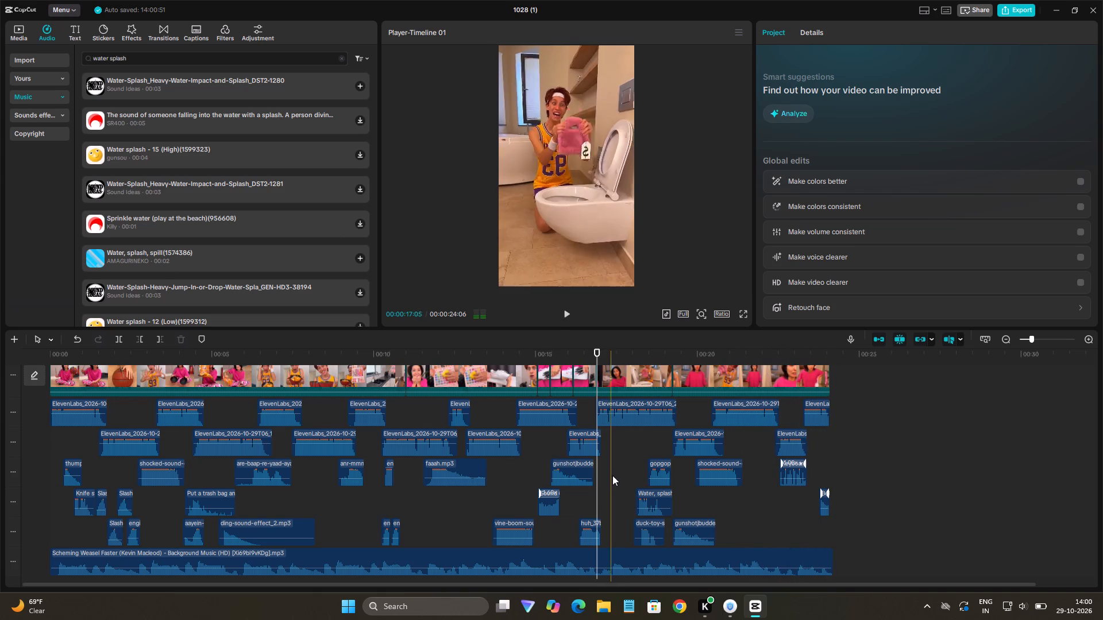
{"action": "left_click", "coordinate": [624, 481]}
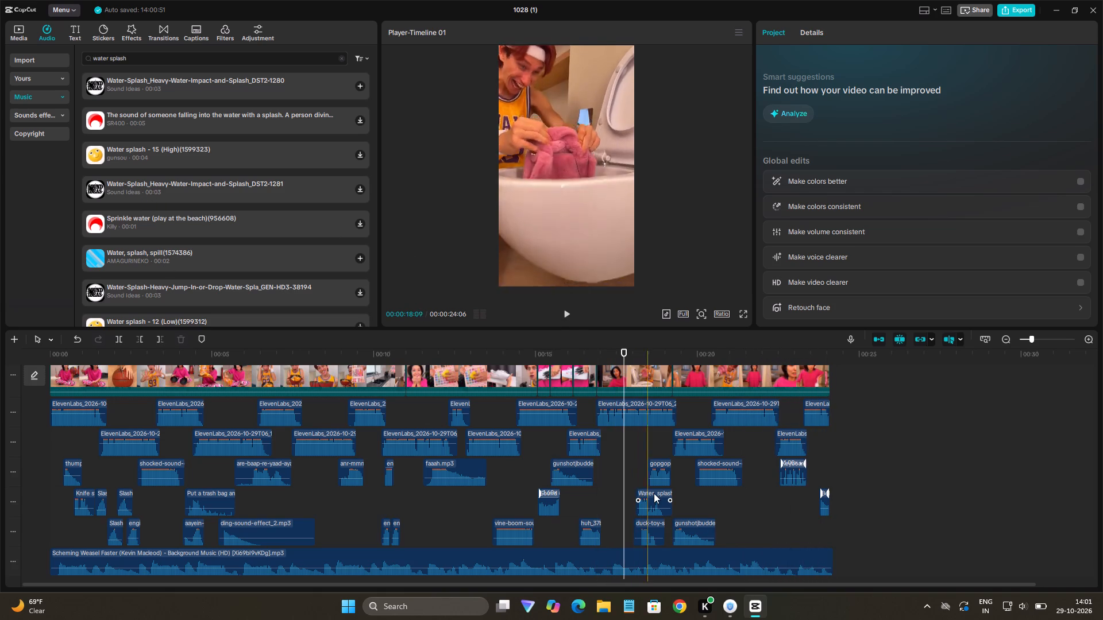
{"action": "left_click", "coordinate": [651, 499]}
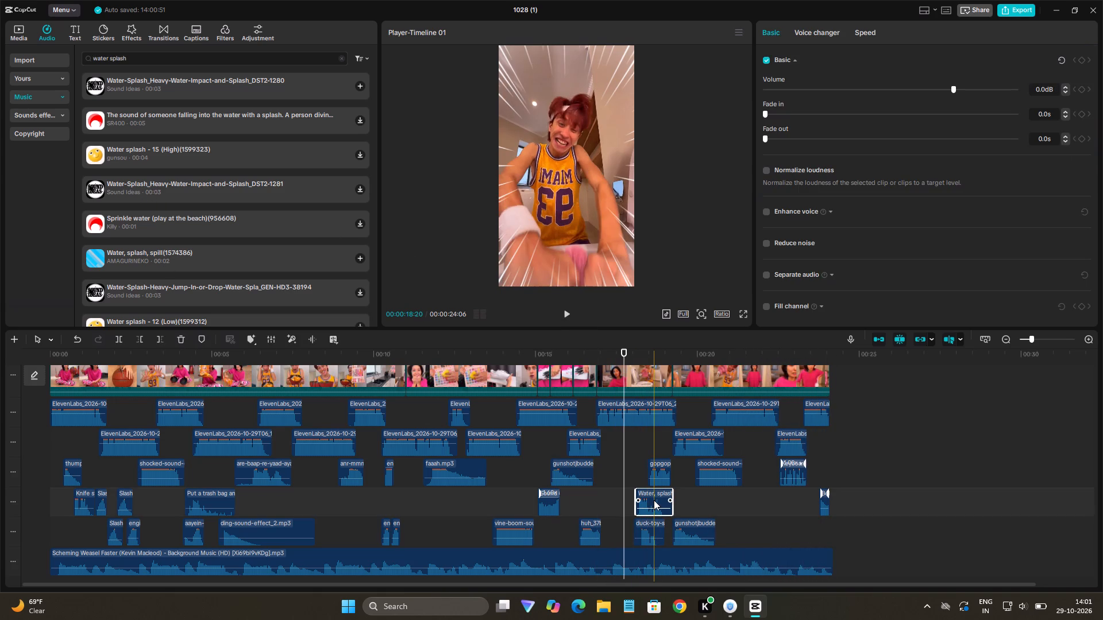
{"action": "key", "text": "BackSpace"}
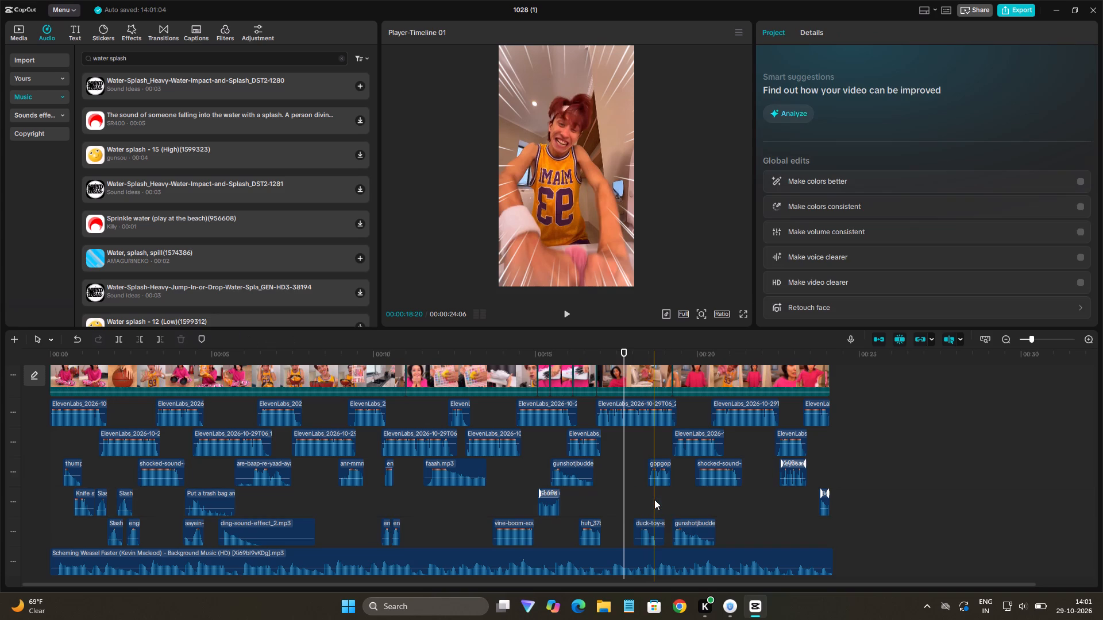
{"action": "left_click", "coordinate": [626, 502]}
{"action": "key", "text": "space"}
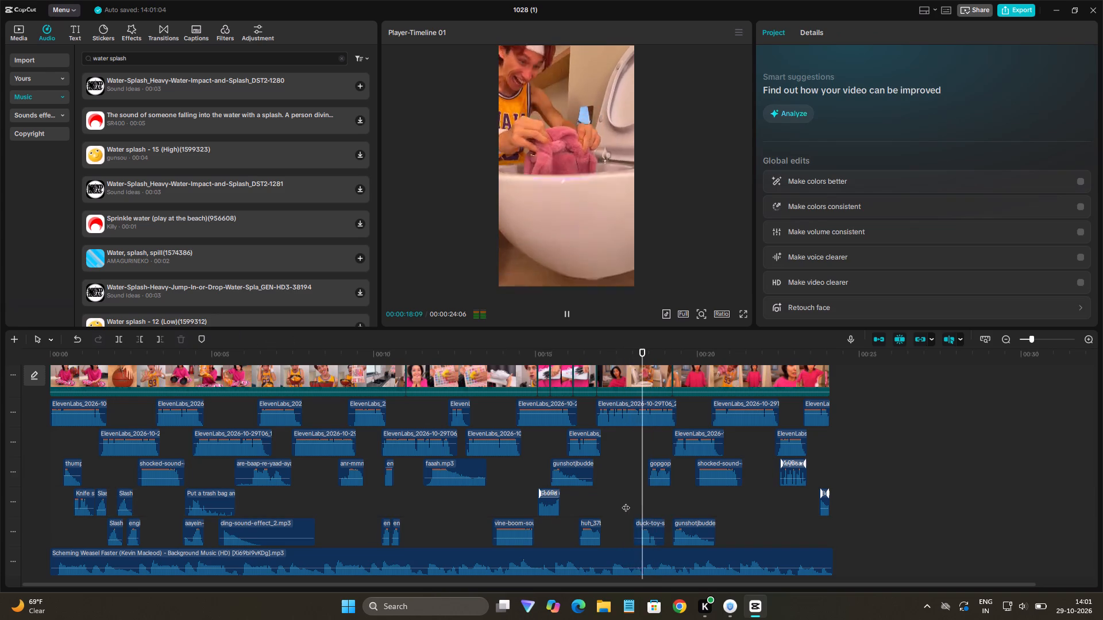
{"action": "key", "text": "space"}
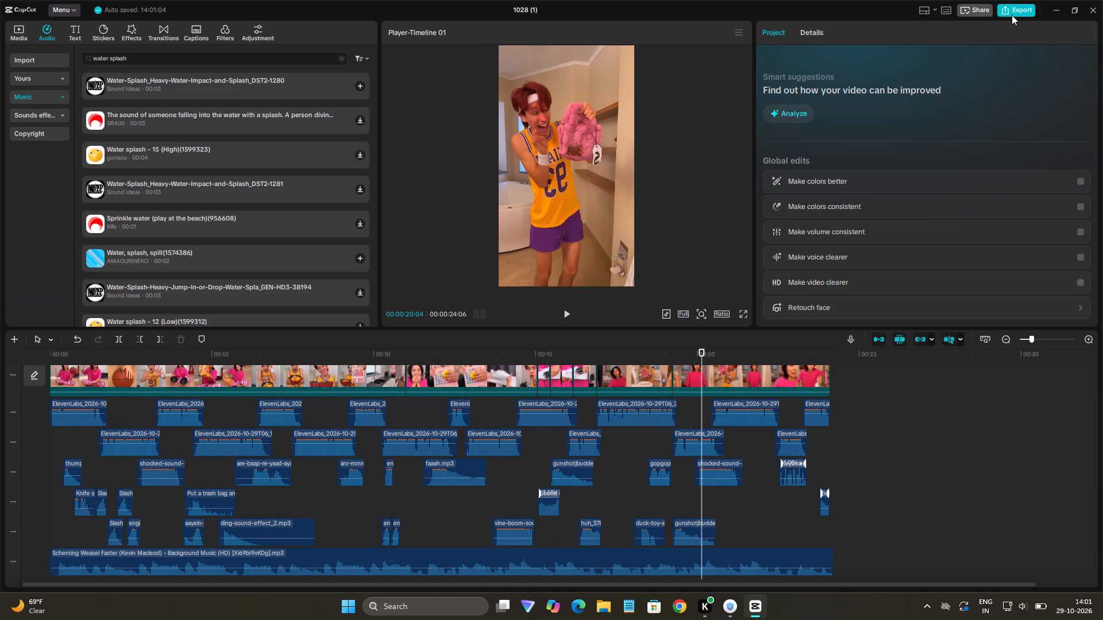
Search the stickers for shocked and look through the results for fitting reaction stickers.
{"action": "scroll", "coordinate": [218, 483], "scroll_direction": "up", "scroll_amount": 9}
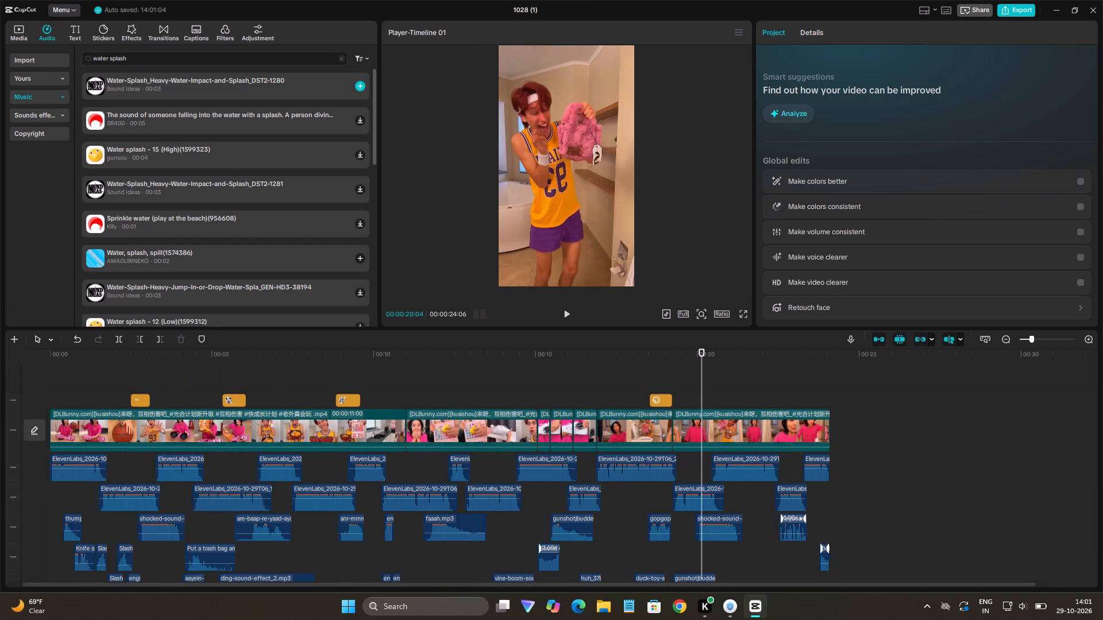
{"action": "left_click", "coordinate": [96, 26]}
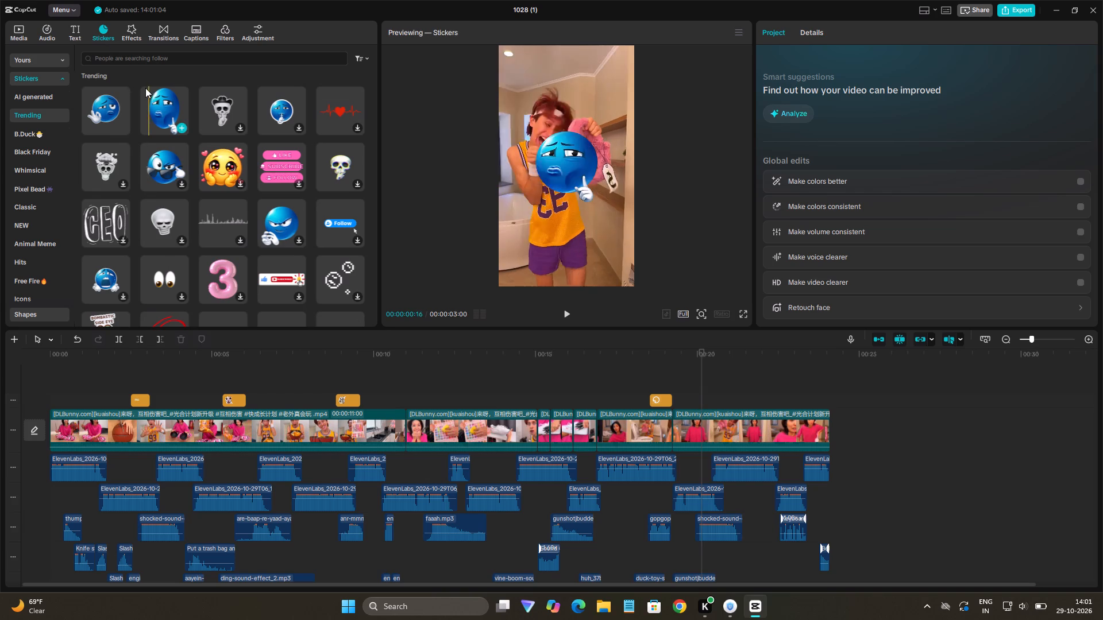
{"action": "left_click", "coordinate": [135, 61]}
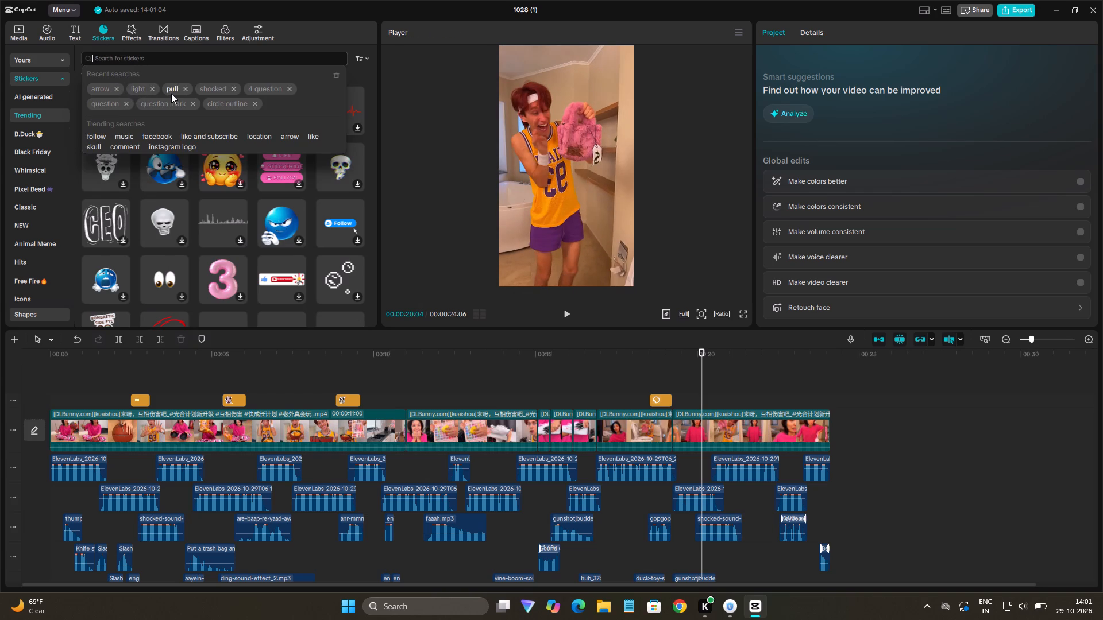
{"action": "left_click", "coordinate": [204, 92]}
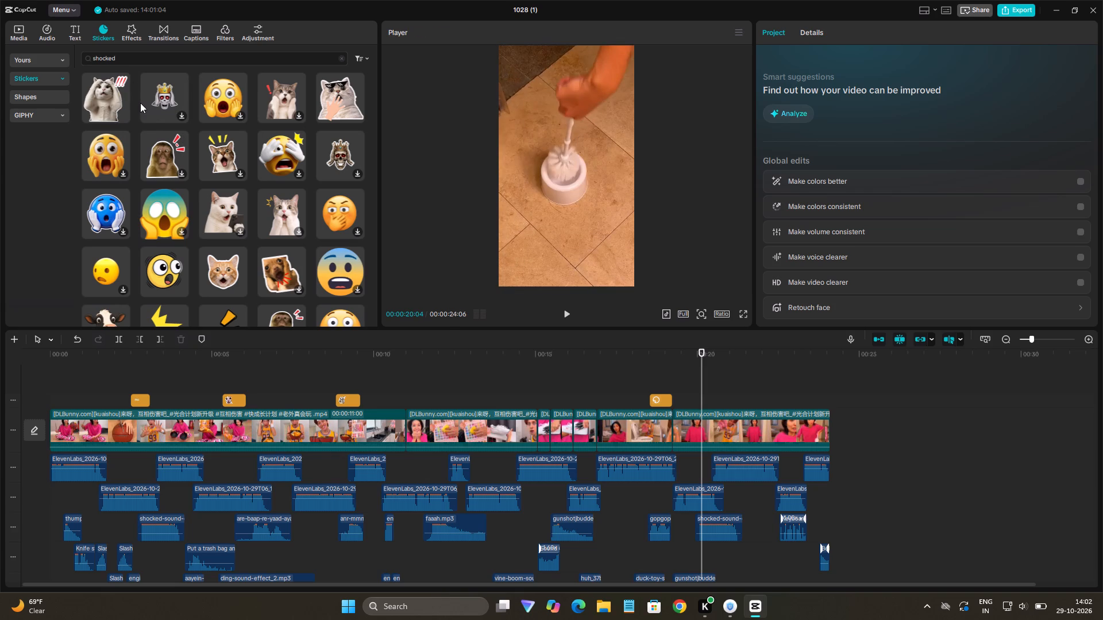
{"action": "scroll", "coordinate": [140, 103], "scroll_direction": "down", "scroll_amount": 1}
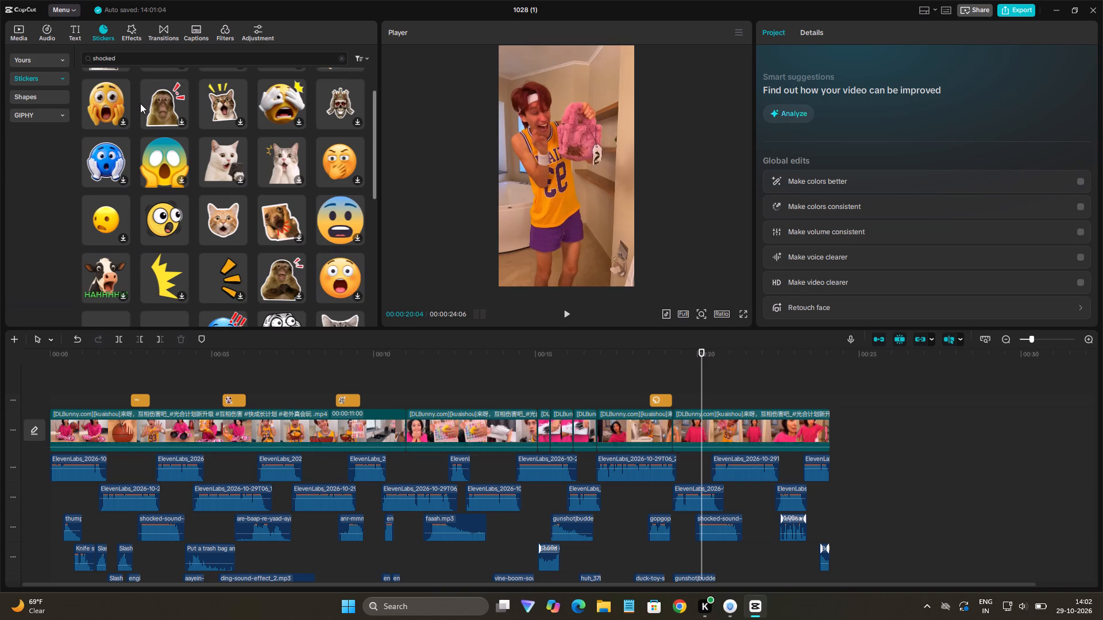
{"action": "scroll", "coordinate": [207, 288], "scroll_direction": "down", "scroll_amount": 4}
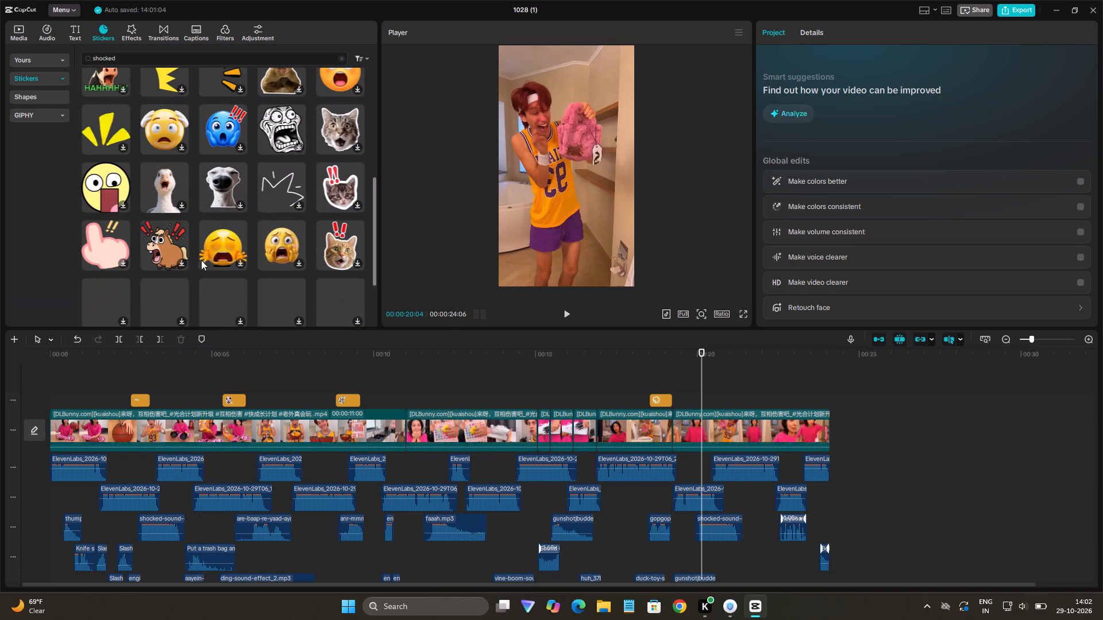
{"action": "scroll", "coordinate": [119, 157], "scroll_direction": "down", "scroll_amount": 6}
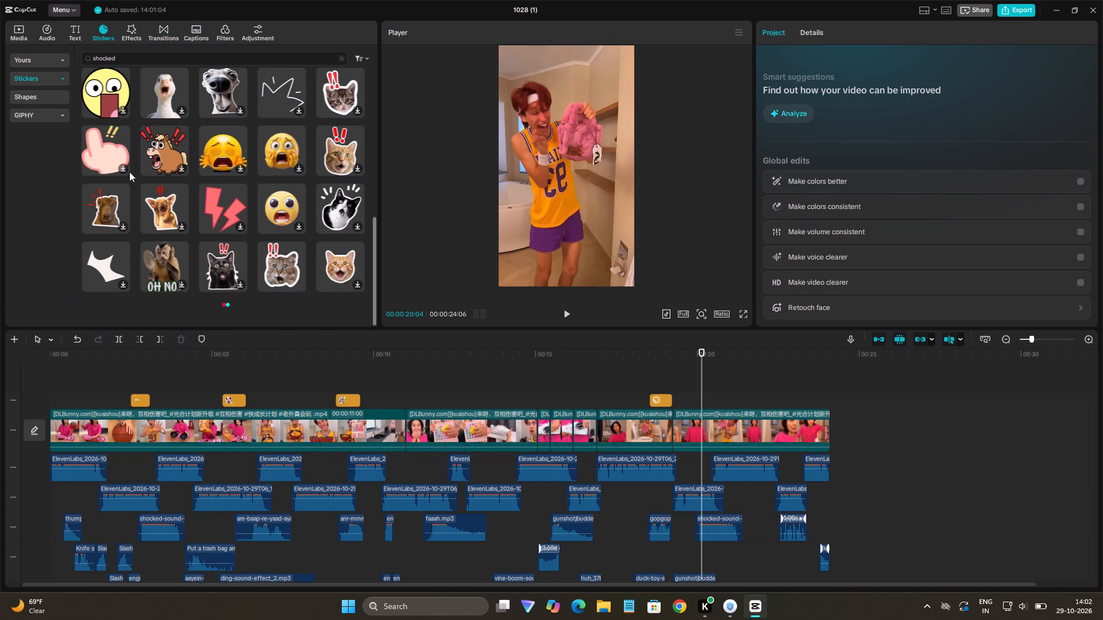
{"action": "scroll", "coordinate": [129, 172], "scroll_direction": "down", "scroll_amount": 2}
{"action": "scroll", "coordinate": [225, 203], "scroll_direction": "down", "scroll_amount": 1}
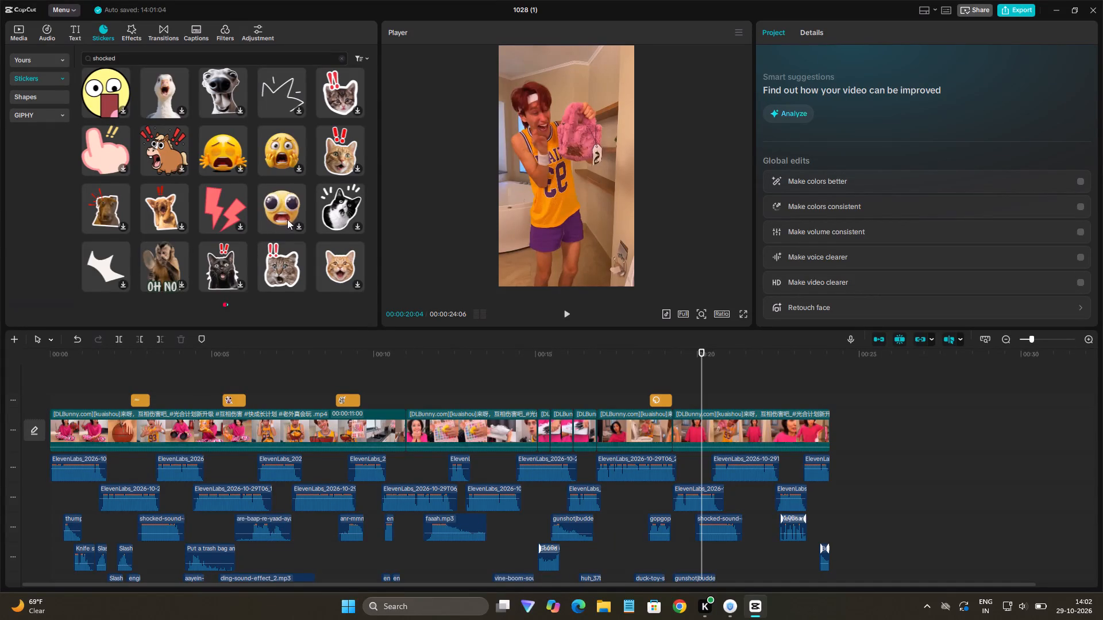
{"action": "scroll", "coordinate": [281, 263], "scroll_direction": "down", "scroll_amount": 1}
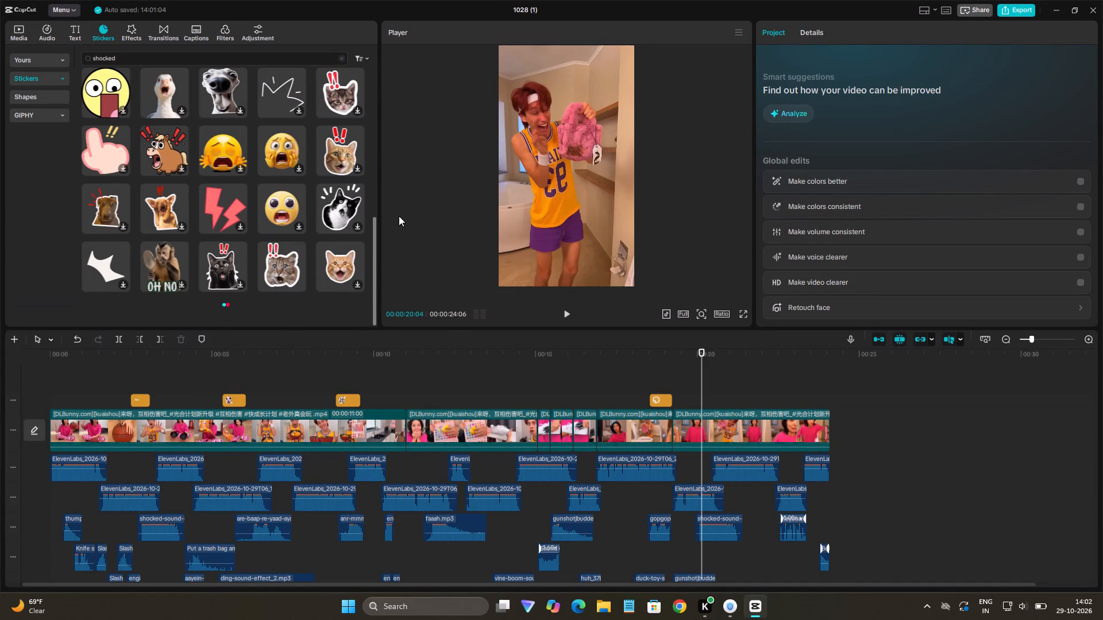
{"action": "scroll", "coordinate": [250, 221], "scroll_direction": "down", "scroll_amount": 6}
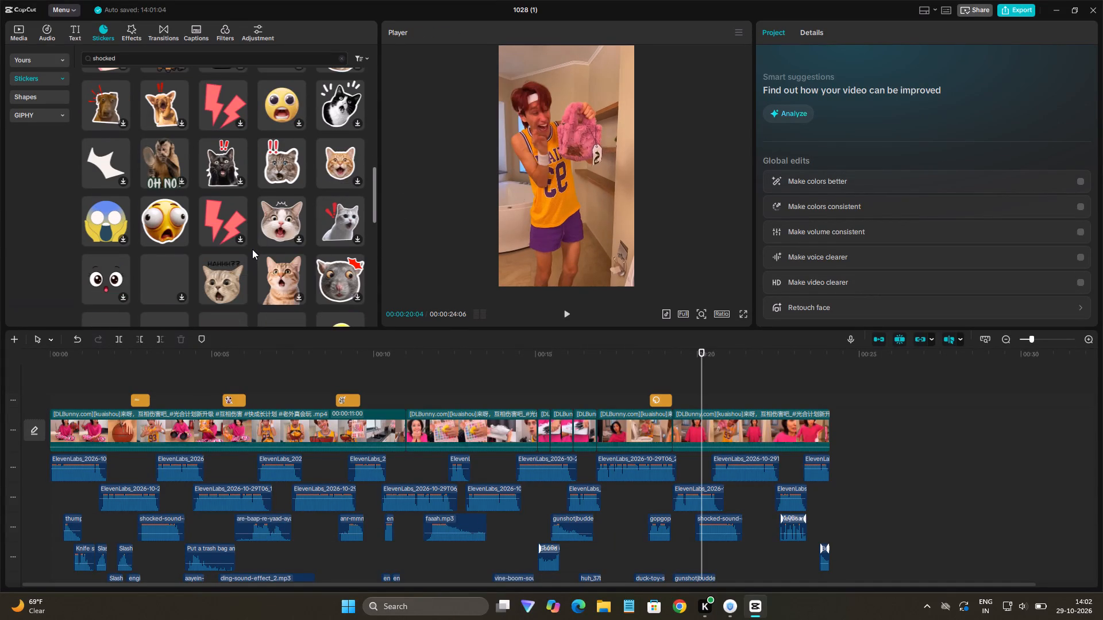
{"action": "scroll", "coordinate": [252, 249], "scroll_direction": "down", "scroll_amount": 2}
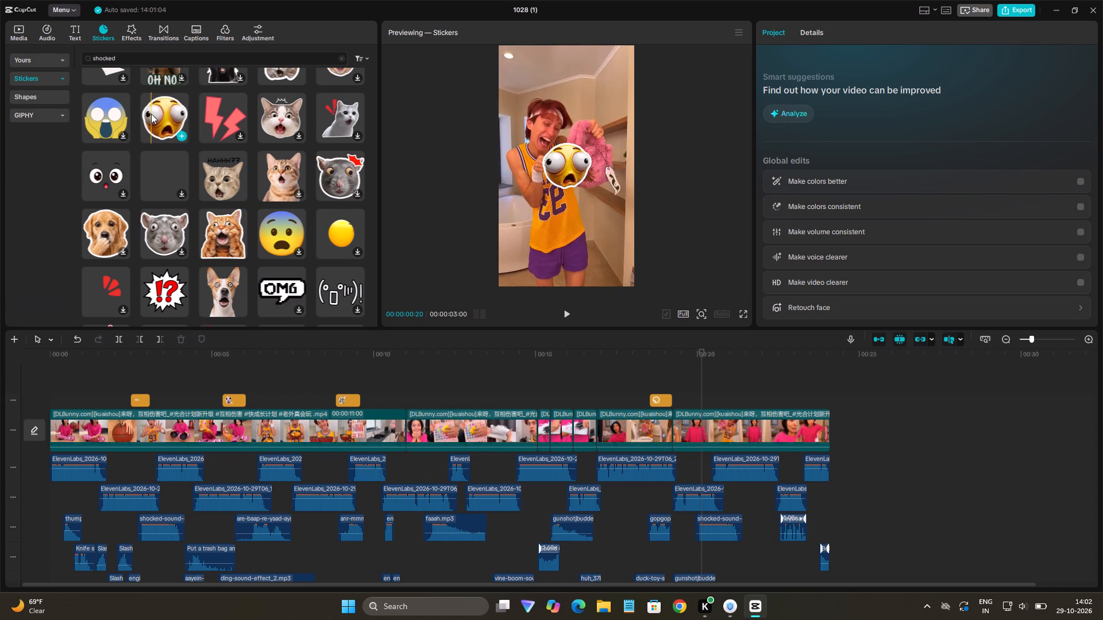
{"action": "scroll", "coordinate": [198, 164], "scroll_direction": "down", "scroll_amount": 1}
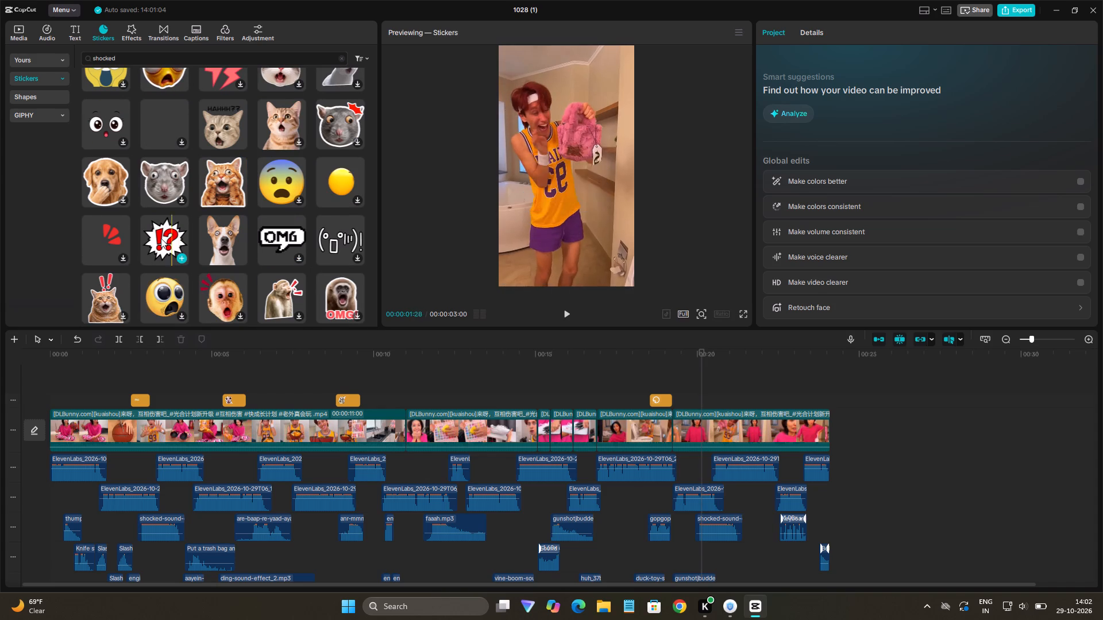
Add the red "!?" burst sticker at about 10 seconds and the small red accent-strokes sticker at about 14 seconds.
{"action": "left_click_drag", "start_coordinate": [157, 237], "coordinate": [376, 406]}
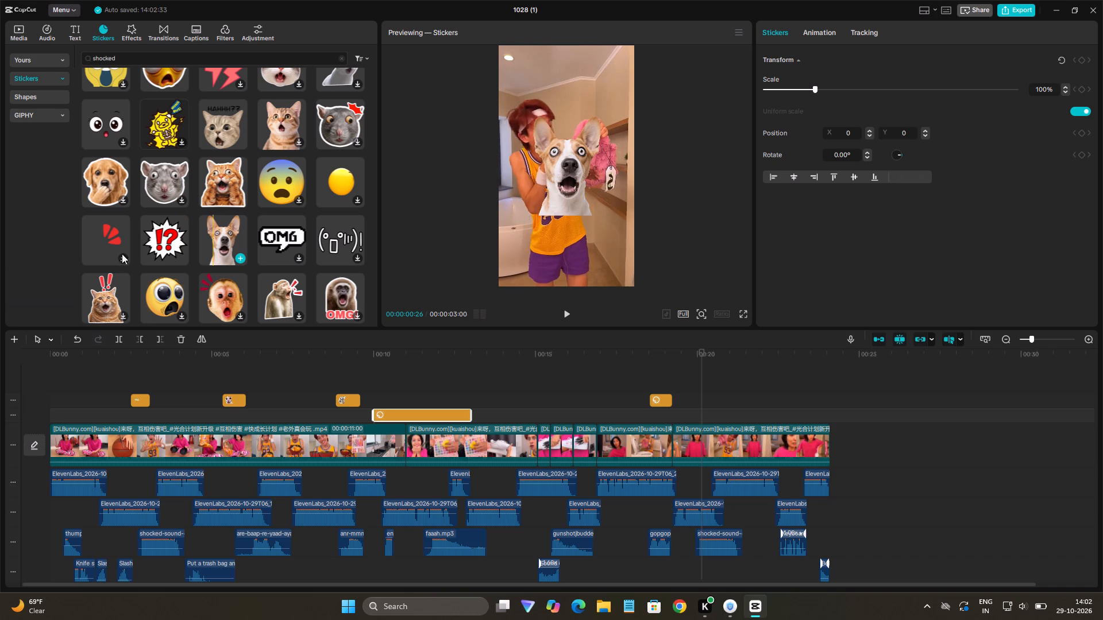
{"action": "left_click_drag", "start_coordinate": [90, 235], "coordinate": [507, 409]}
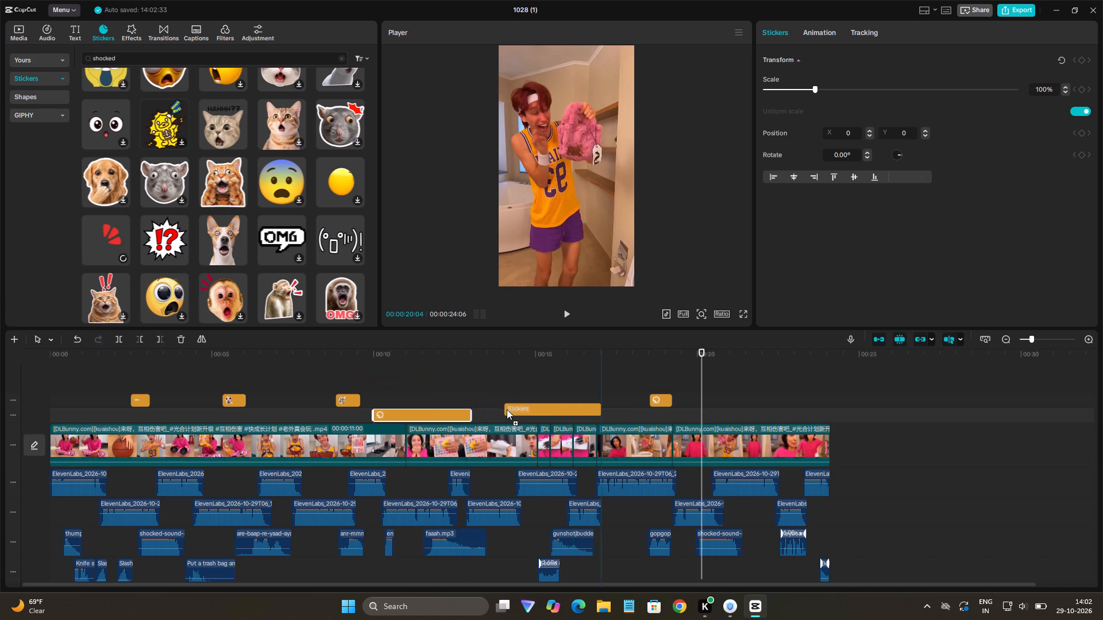
{"action": "left_click_drag", "start_coordinate": [507, 409], "coordinate": [505, 409]}
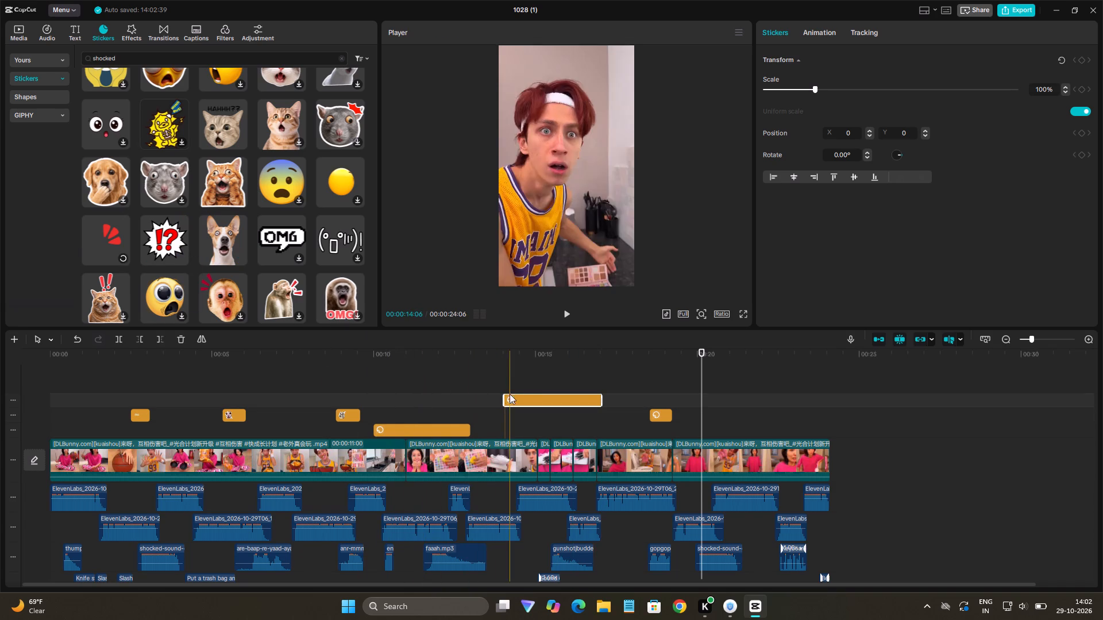
Move the two new stickers onto the existing sticker track, keeping their starts at about 10 and 14 seconds.
{"action": "left_click", "coordinate": [526, 397]}
{"action": "left_click_drag", "start_coordinate": [419, 431], "coordinate": [417, 423]}
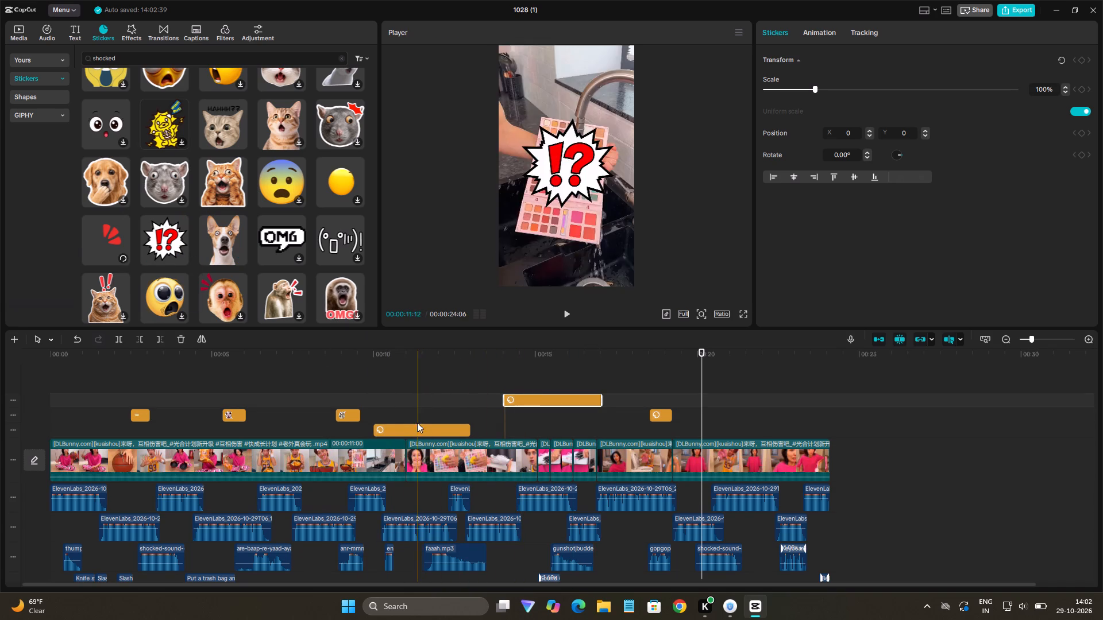
{"action": "left_click_drag", "start_coordinate": [417, 423], "coordinate": [417, 416]}
{"action": "left_click_drag", "start_coordinate": [531, 397], "coordinate": [531, 412]}
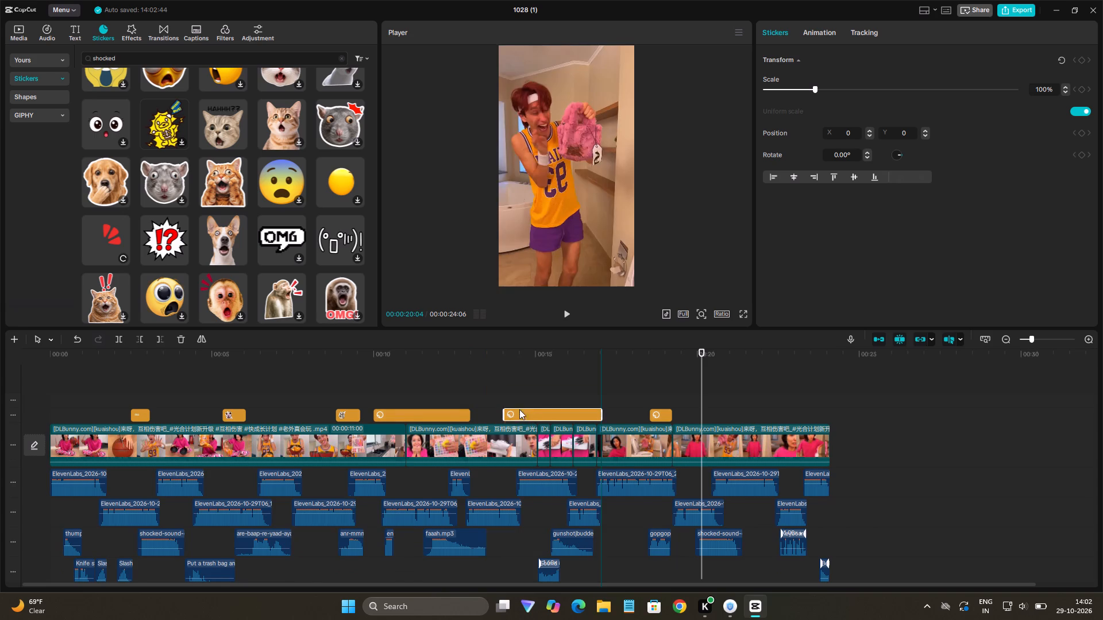
Check how the two new stickers look over the palette-washing shot and the shoe-and-markers shot.
{"action": "left_click", "coordinate": [406, 402]}
{"action": "left_click", "coordinate": [402, 383]}
{"action": "left_click", "coordinate": [404, 393]}
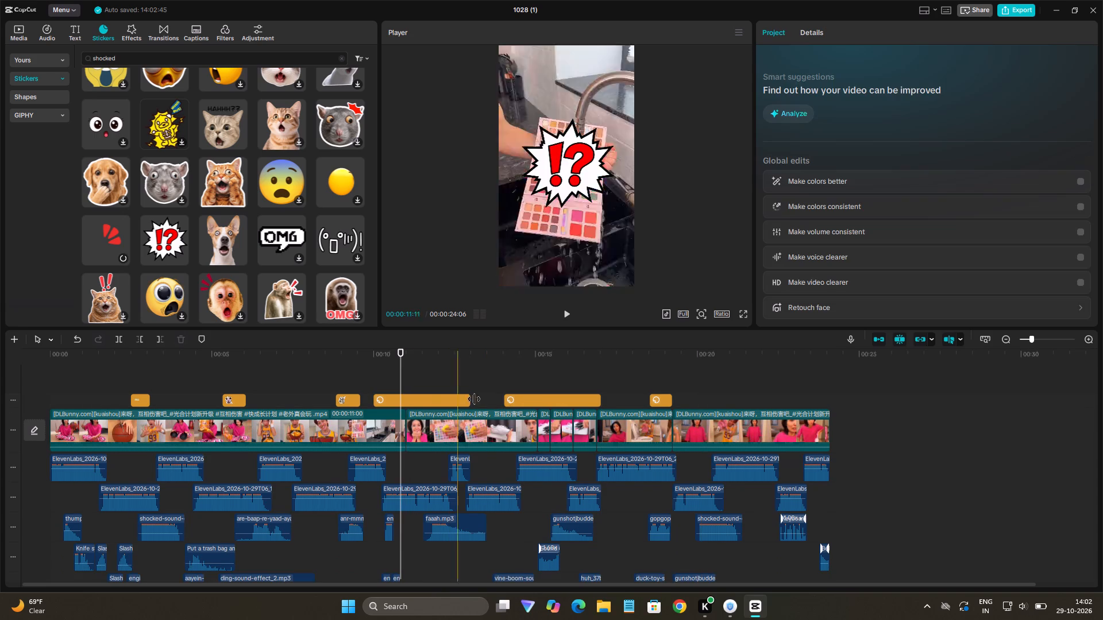
{"action": "left_click", "coordinate": [531, 401]}
{"action": "left_click", "coordinate": [532, 391]}
{"action": "left_click", "coordinate": [528, 404]}
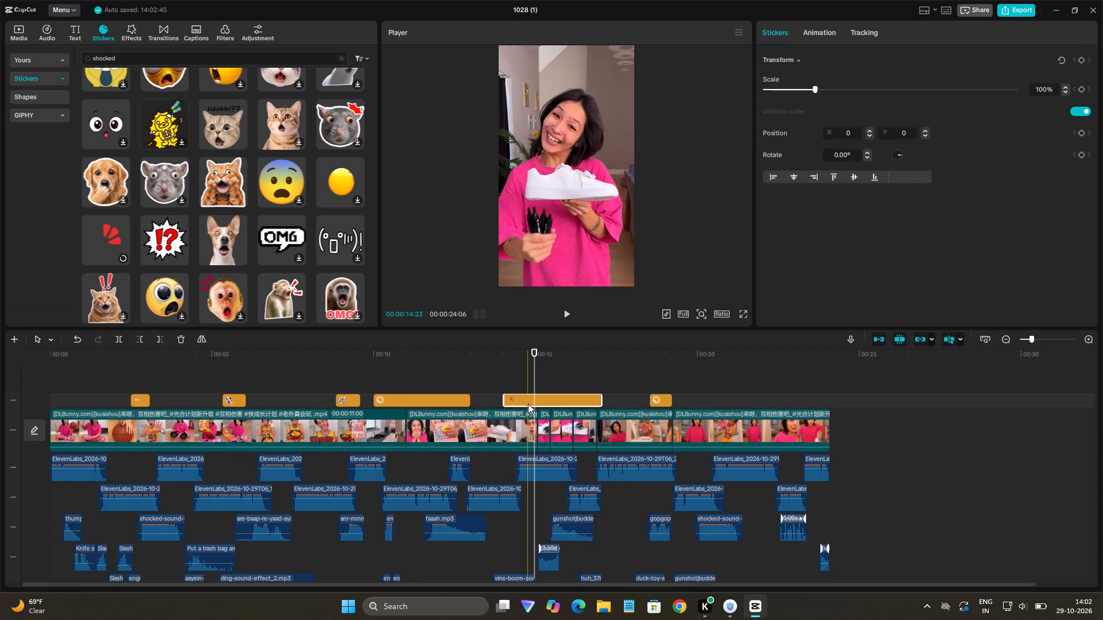
{"action": "left_click", "coordinate": [528, 401]}
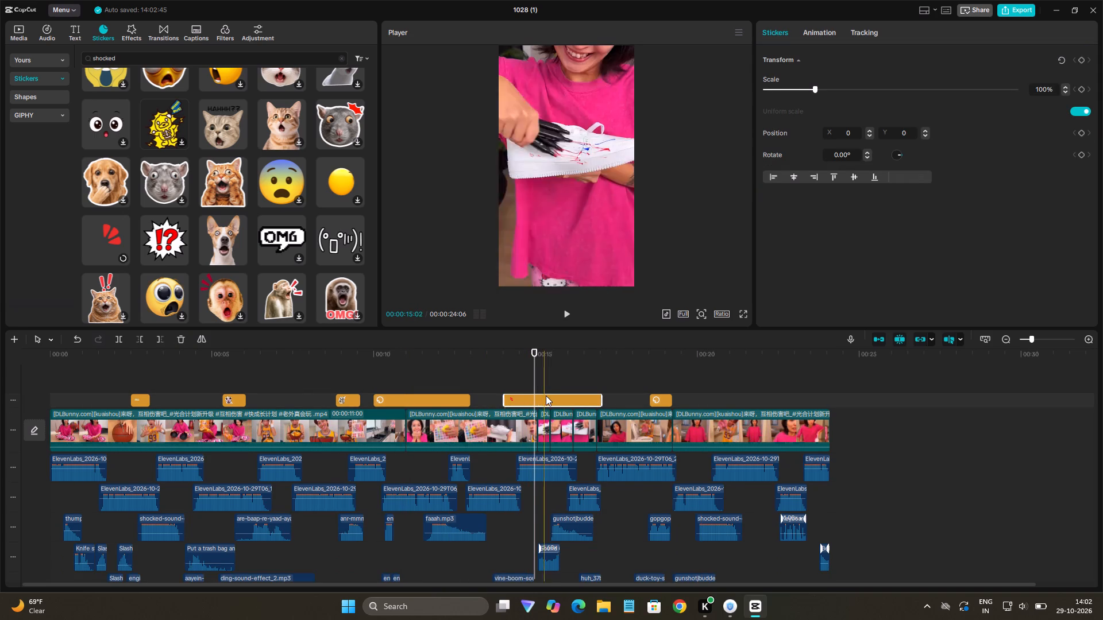
{"action": "left_click", "coordinate": [554, 404]}
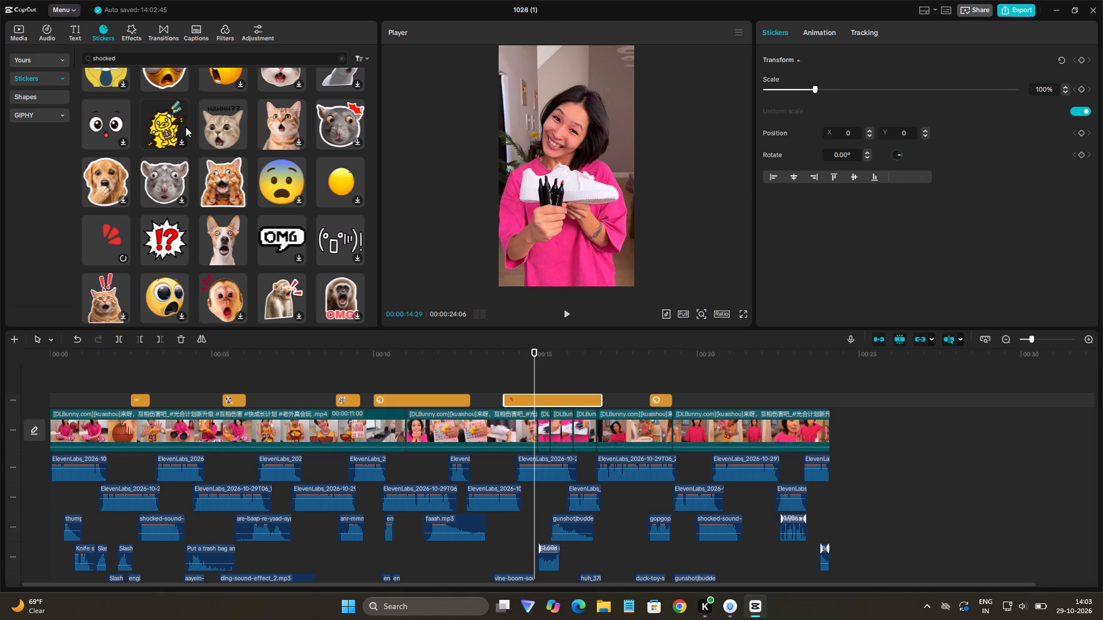
Browse the shocked sticker results for another reaction sticker that fits the remaining shots.
{"action": "scroll", "coordinate": [186, 129], "scroll_direction": "down", "scroll_amount": 2}
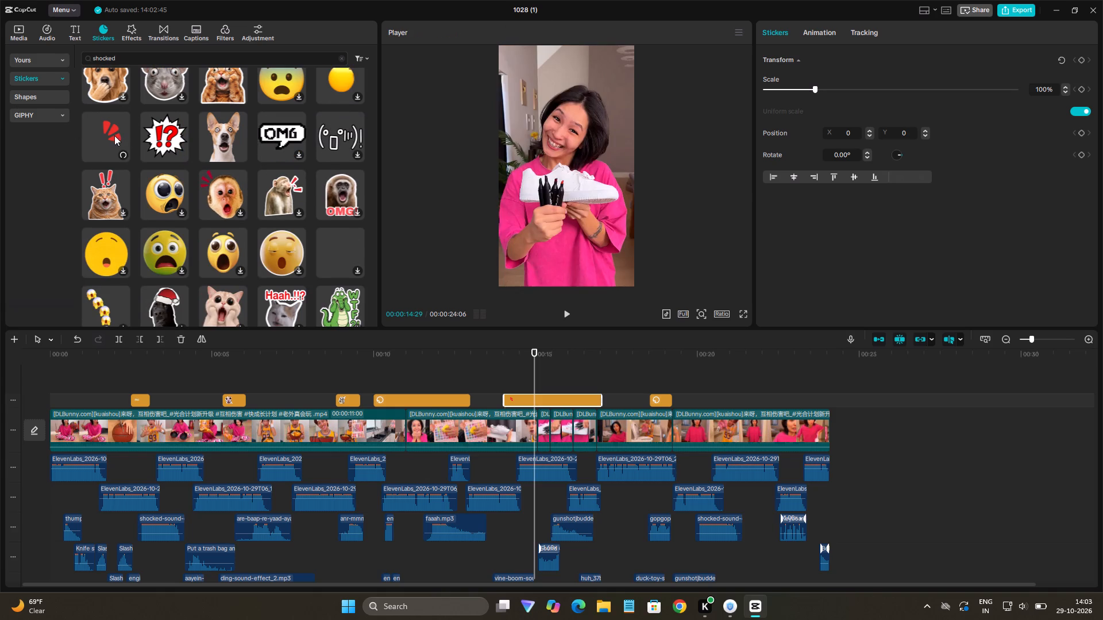
{"action": "scroll", "coordinate": [140, 188], "scroll_direction": "up", "scroll_amount": 3}
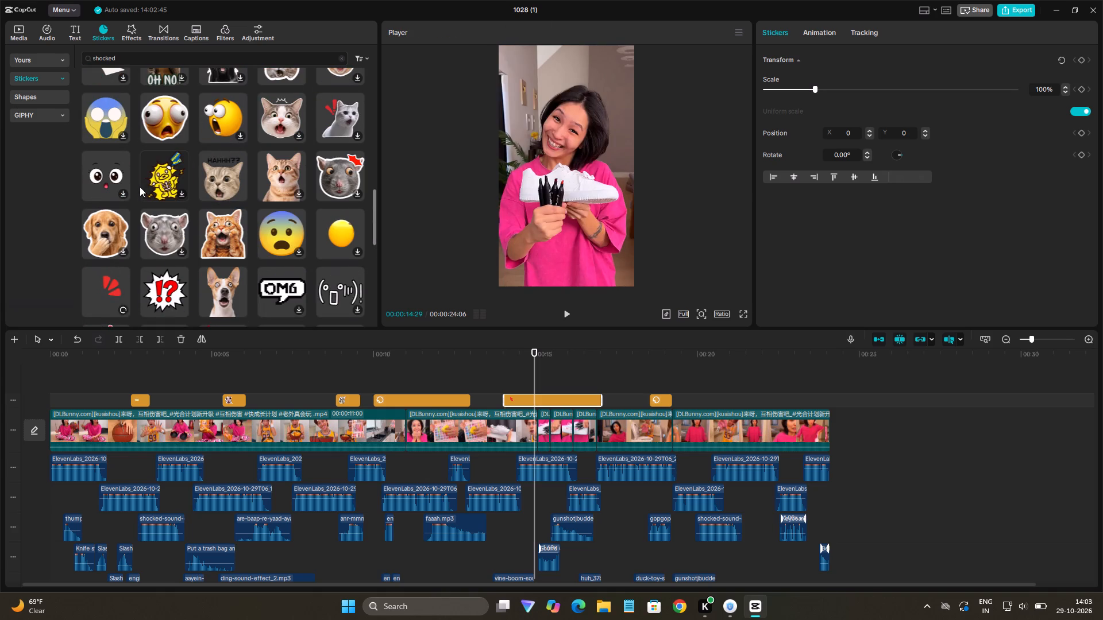
{"action": "scroll", "coordinate": [163, 177], "scroll_direction": "up", "scroll_amount": 3}
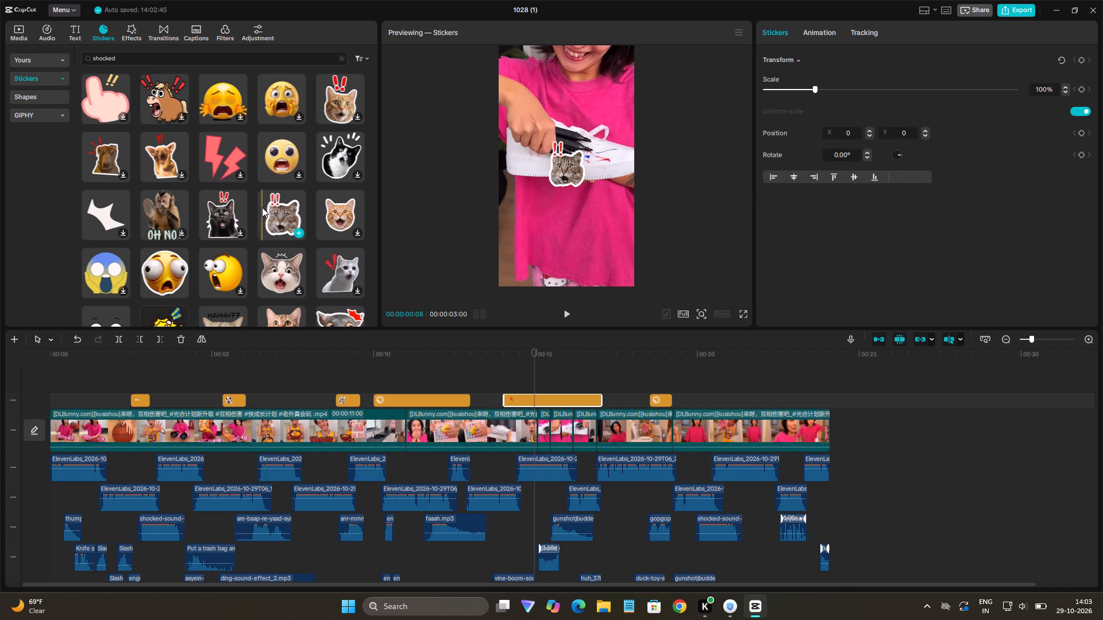
{"action": "scroll", "coordinate": [291, 133], "scroll_direction": "up", "scroll_amount": 4}
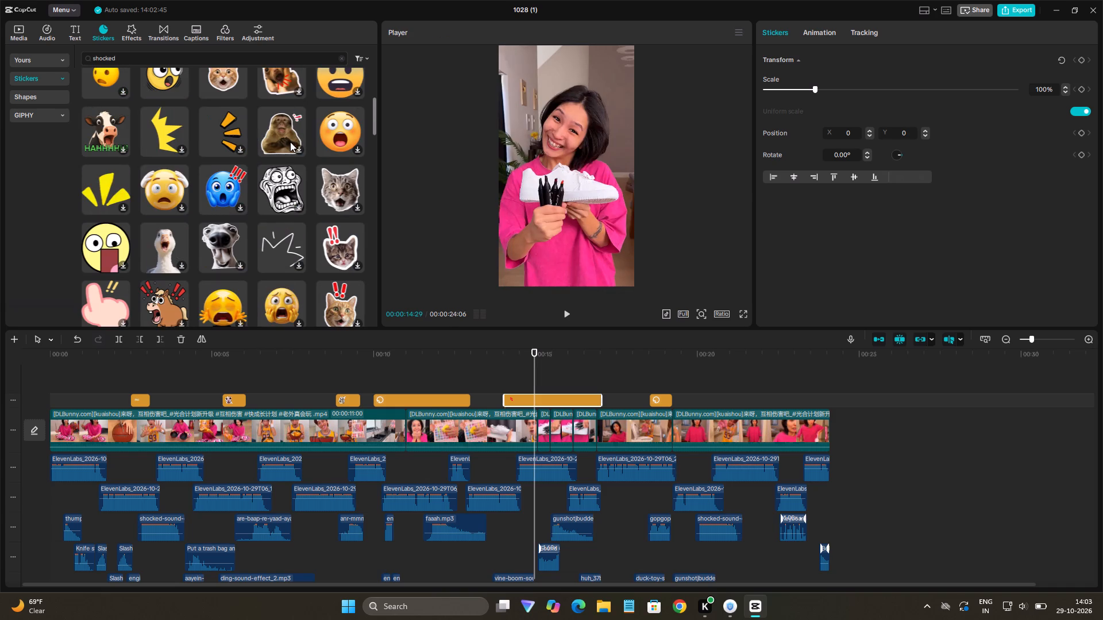
{"action": "scroll", "coordinate": [280, 168], "scroll_direction": "up", "scroll_amount": 2}
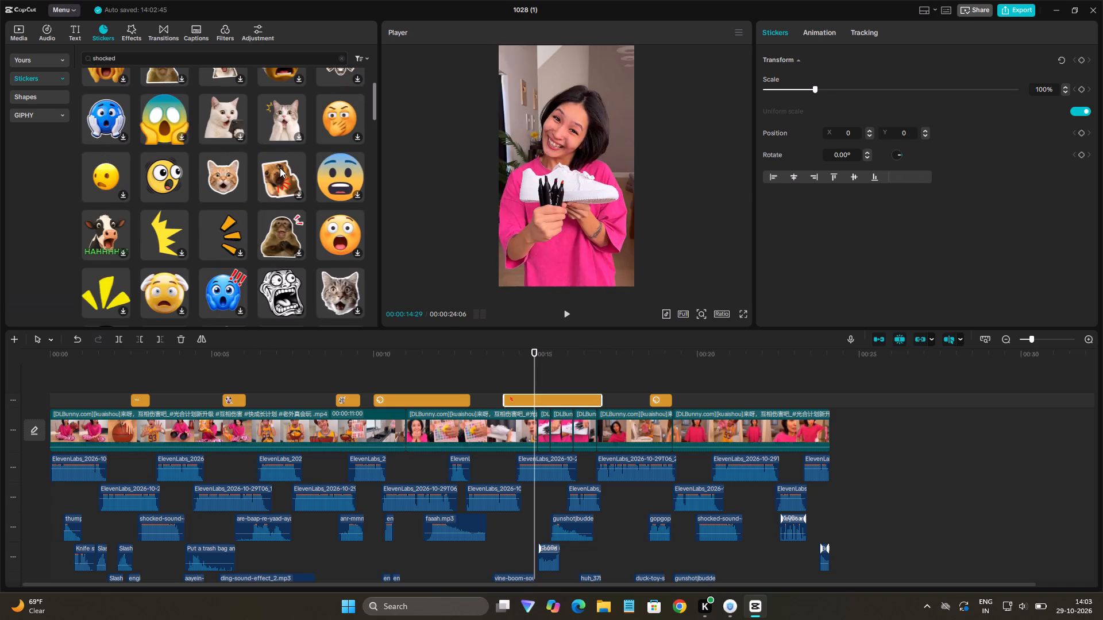
{"action": "scroll", "coordinate": [280, 168], "scroll_direction": "up", "scroll_amount": 4}
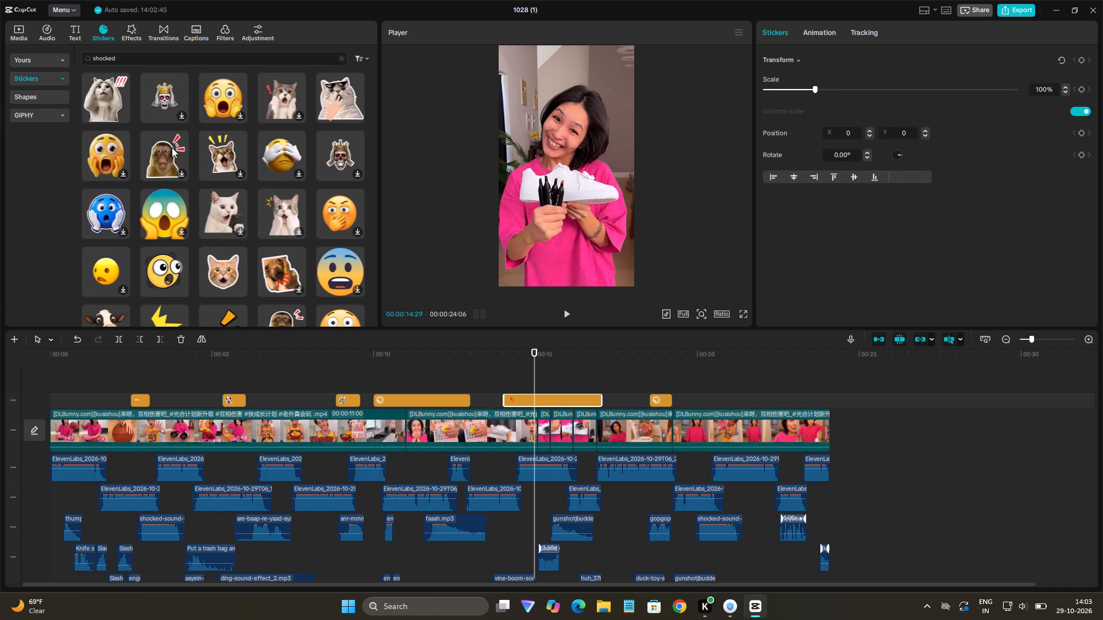
{"action": "scroll", "coordinate": [333, 257], "scroll_direction": "down", "scroll_amount": 1}
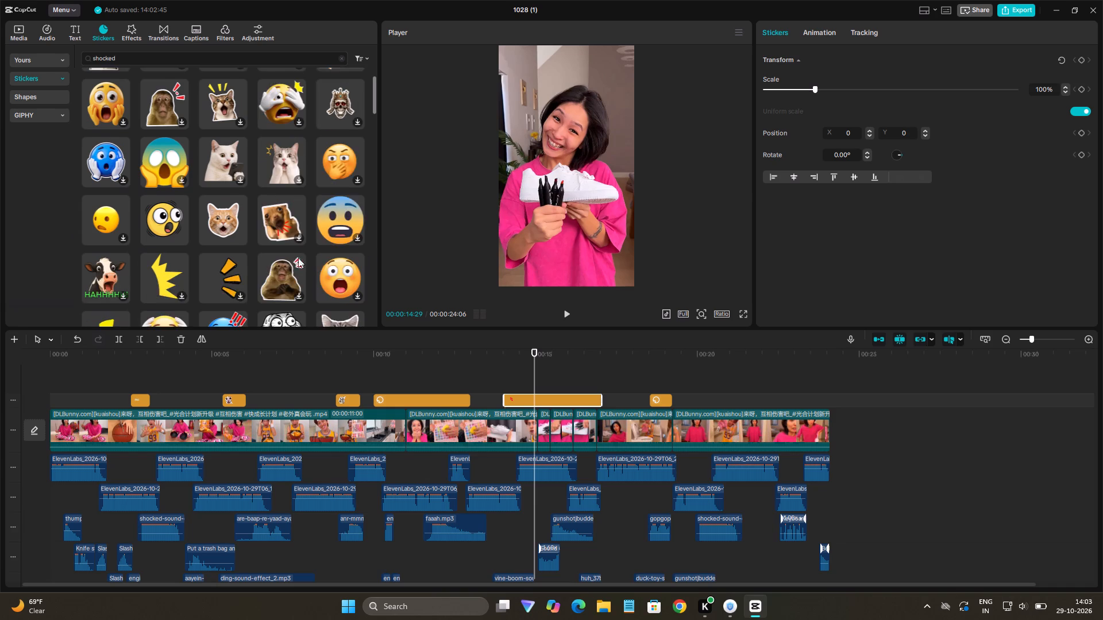
{"action": "scroll", "coordinate": [298, 258], "scroll_direction": "down", "scroll_amount": 1}
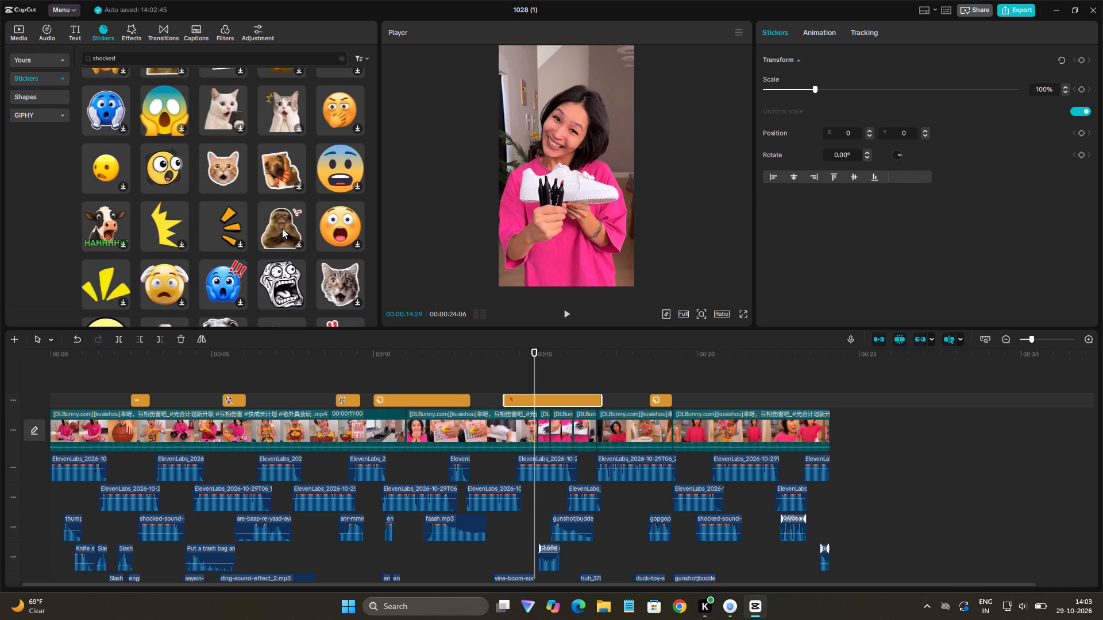
{"action": "scroll", "coordinate": [280, 228], "scroll_direction": "down", "scroll_amount": 2}
{"action": "scroll", "coordinate": [207, 154], "scroll_direction": "down", "scroll_amount": 5}
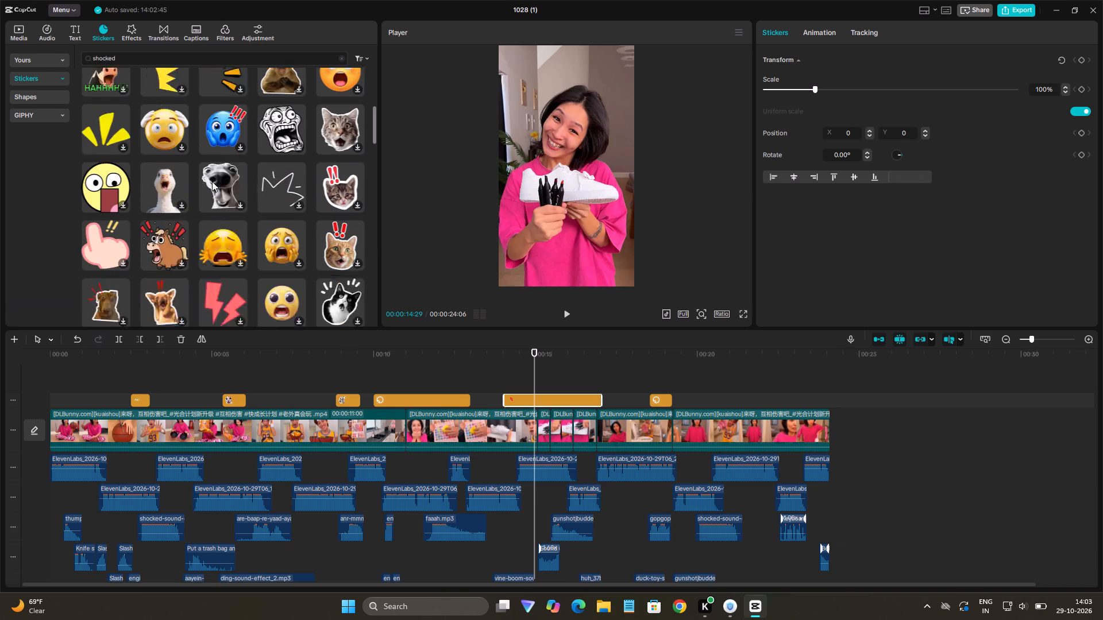
{"action": "scroll", "coordinate": [212, 181], "scroll_direction": "down", "scroll_amount": 7}
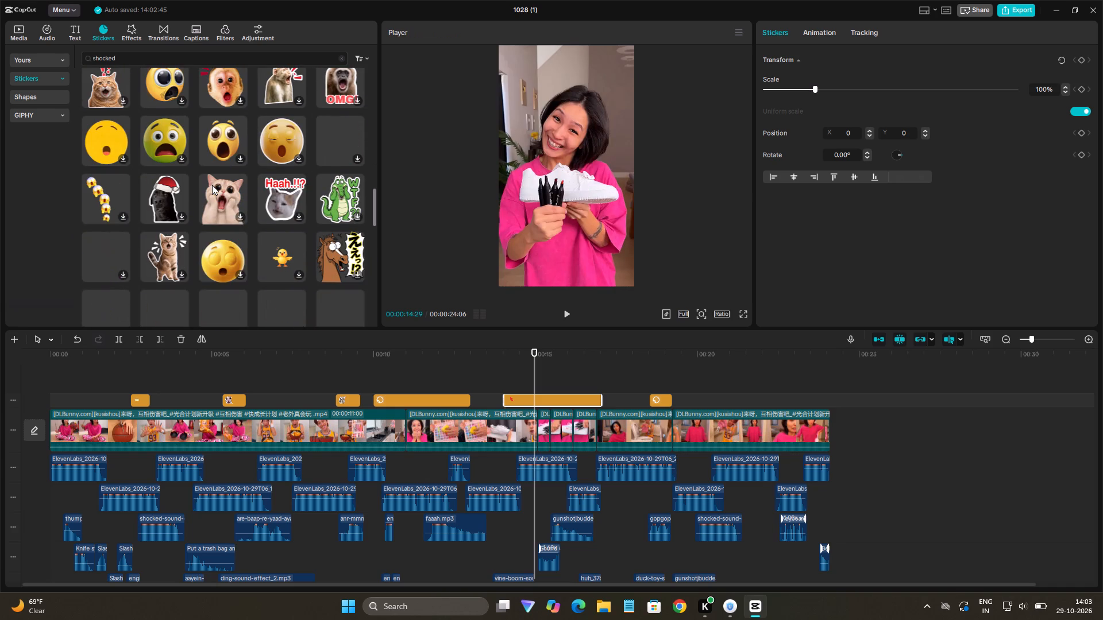
{"action": "scroll", "coordinate": [212, 183], "scroll_direction": "down", "scroll_amount": 1}
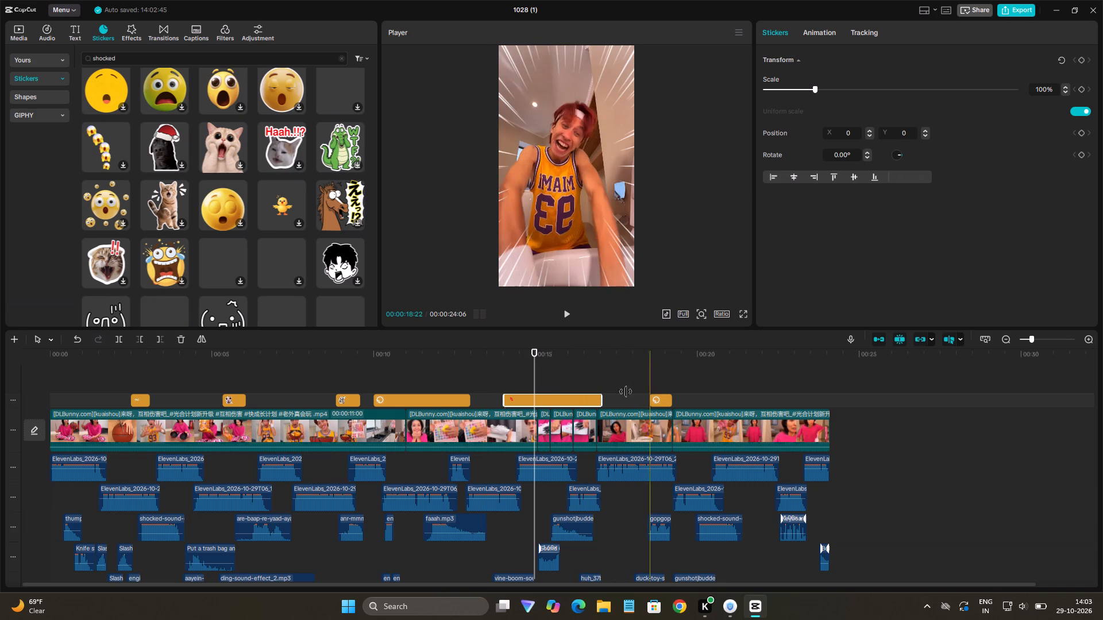
{"action": "scroll", "coordinate": [280, 257], "scroll_direction": "down", "scroll_amount": 1}
{"action": "scroll", "coordinate": [149, 242], "scroll_direction": "down", "scroll_amount": 1}
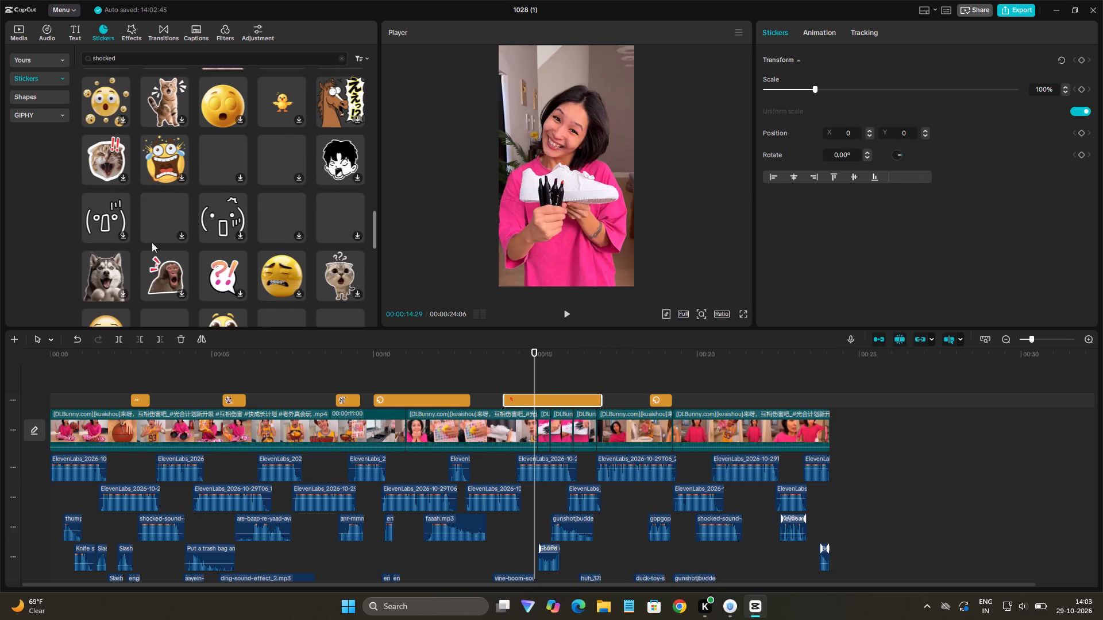
{"action": "scroll", "coordinate": [152, 242], "scroll_direction": "down", "scroll_amount": 1}
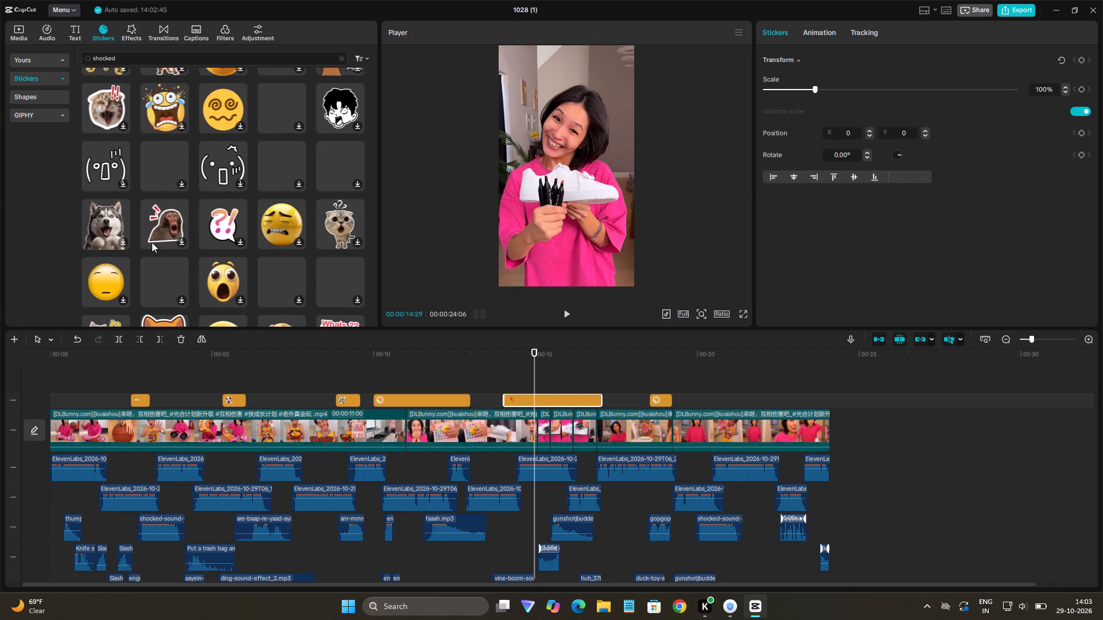
{"action": "scroll", "coordinate": [132, 249], "scroll_direction": "down", "scroll_amount": 2}
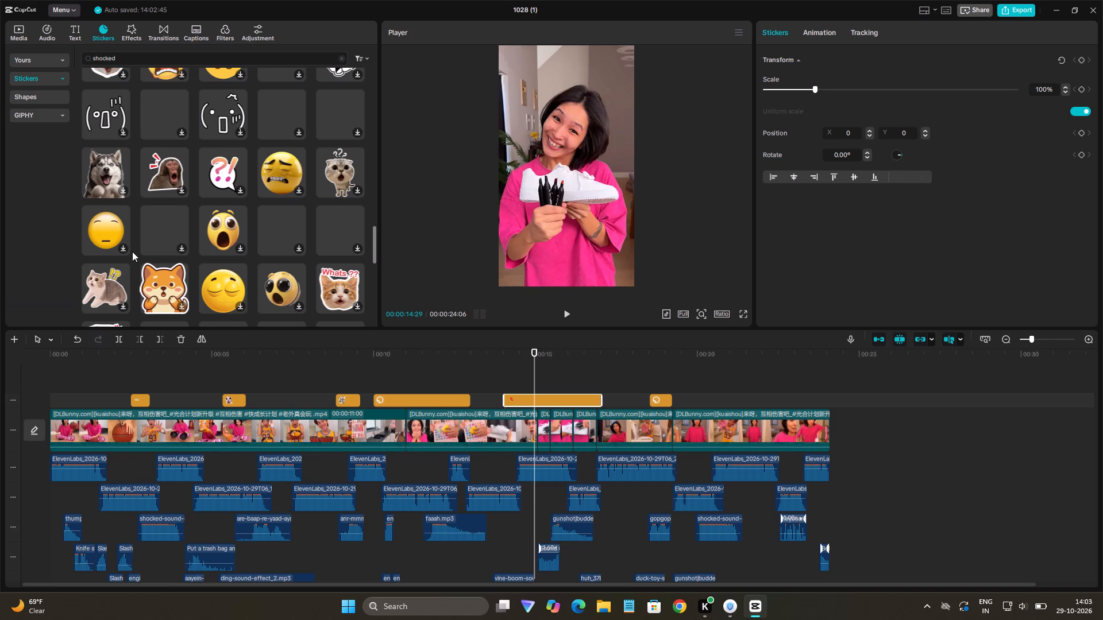
{"action": "scroll", "coordinate": [132, 251], "scroll_direction": "down", "scroll_amount": 2}
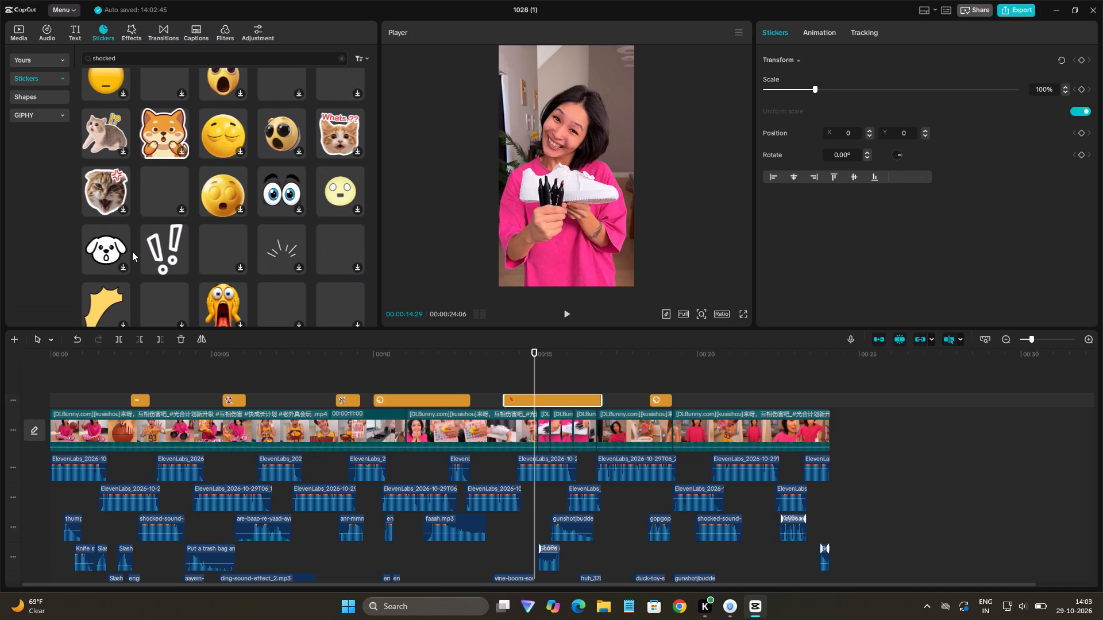
{"action": "scroll", "coordinate": [132, 251], "scroll_direction": "down", "scroll_amount": 3}
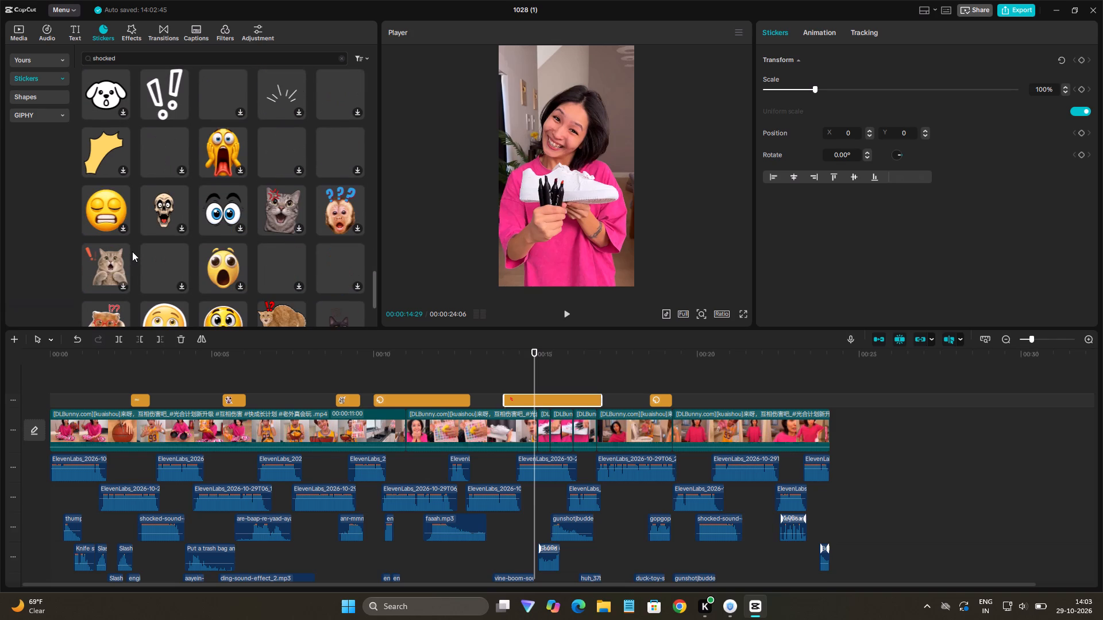
Add the white double-exclamation-mark sticker to the existing sticker track, starting at about 19.5 seconds.
{"action": "left_click_drag", "start_coordinate": [153, 103], "coordinate": [389, 396]}
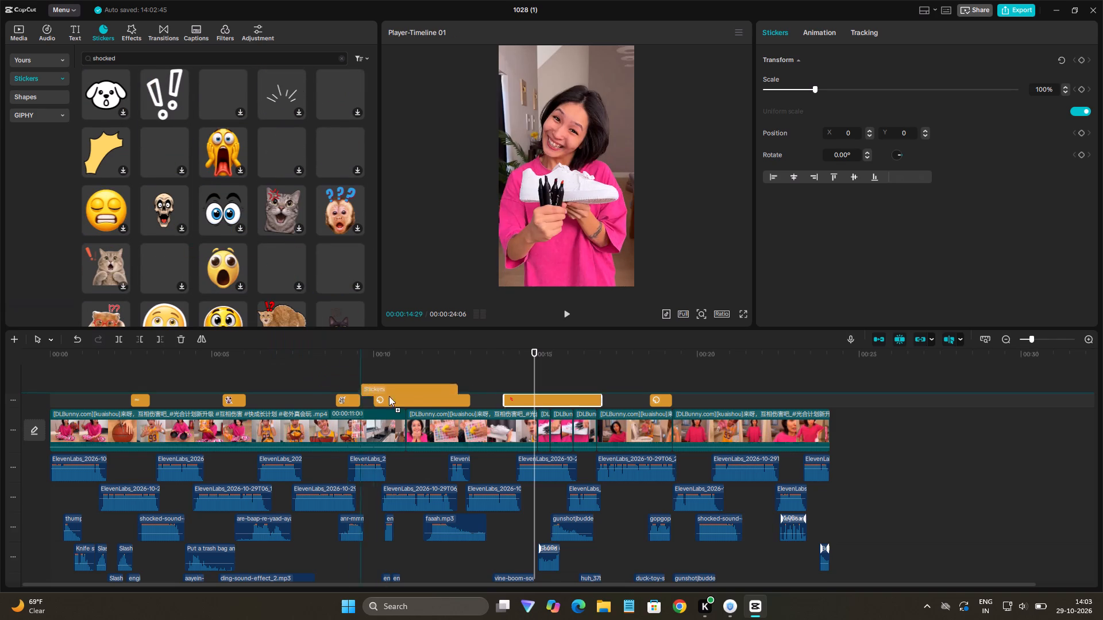
{"action": "left_click_drag", "start_coordinate": [389, 396], "coordinate": [620, 426]}
{"action": "left_click_drag", "start_coordinate": [642, 413], "coordinate": [707, 406]}
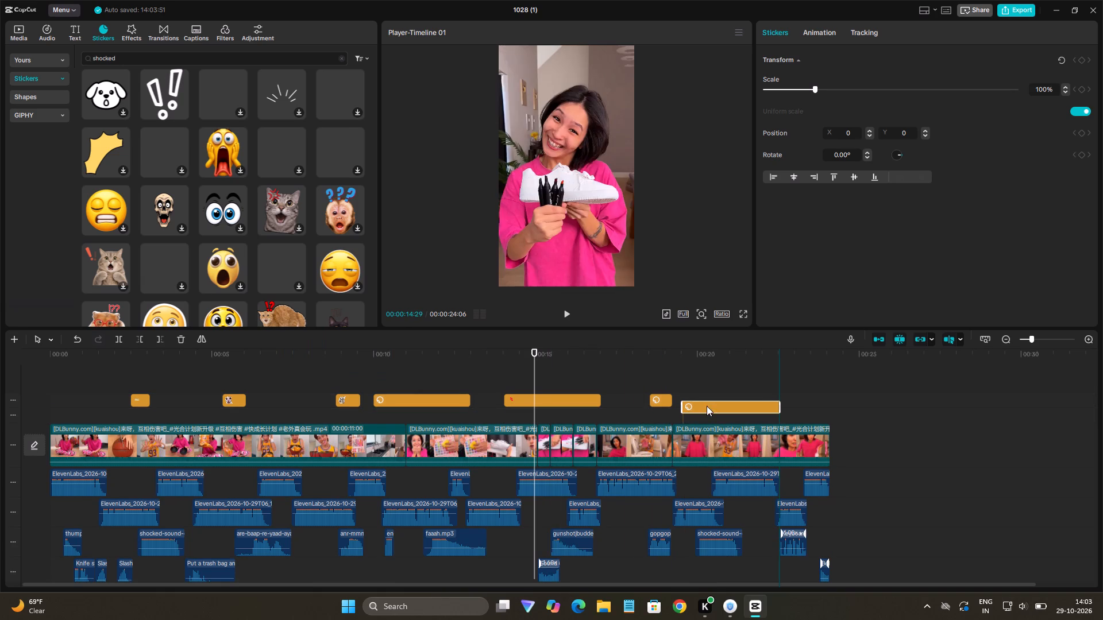
{"action": "left_click_drag", "start_coordinate": [707, 406], "coordinate": [707, 405]}
Play the video around 5 to 8 seconds and 9 to 10 seconds to check how the stickers match the shots.
{"action": "left_click", "coordinate": [695, 389]}
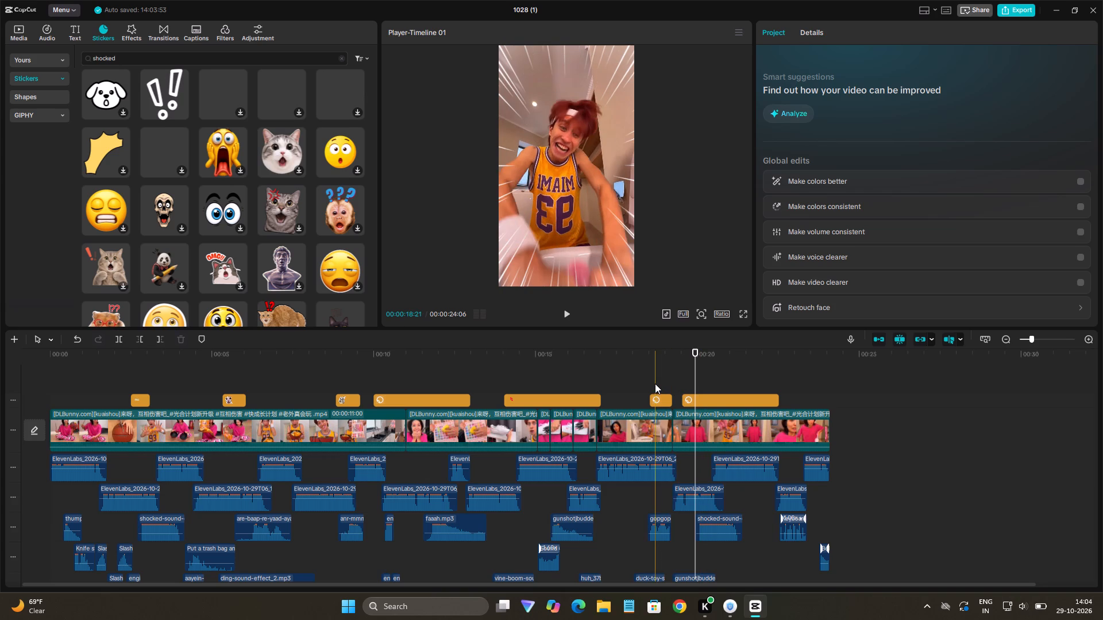
{"action": "left_click", "coordinate": [463, 370]}
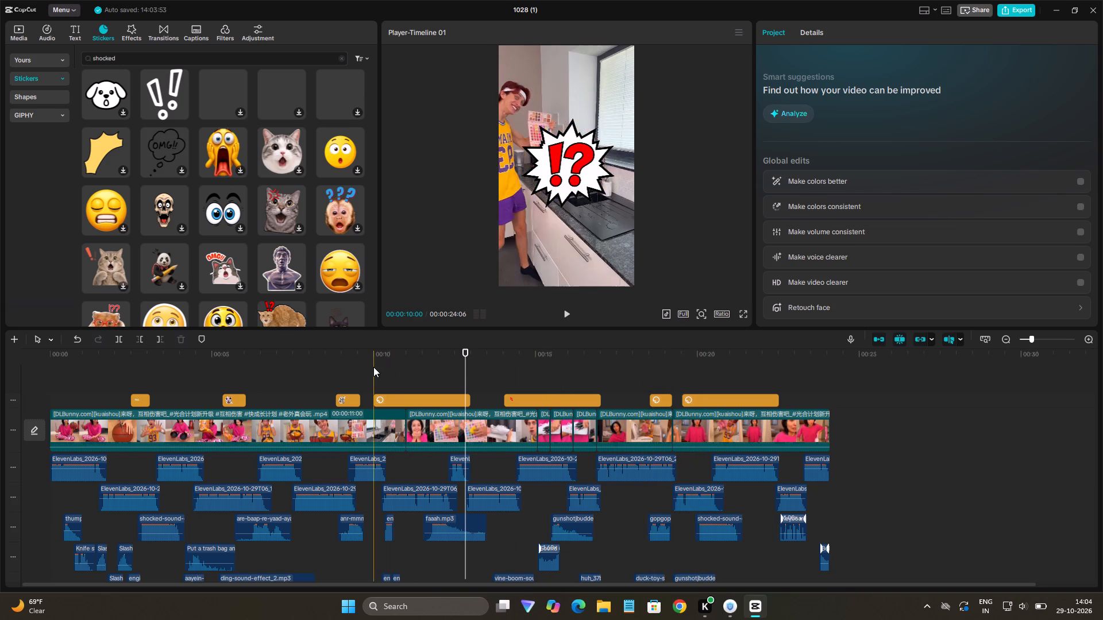
{"action": "left_click", "coordinate": [360, 367]}
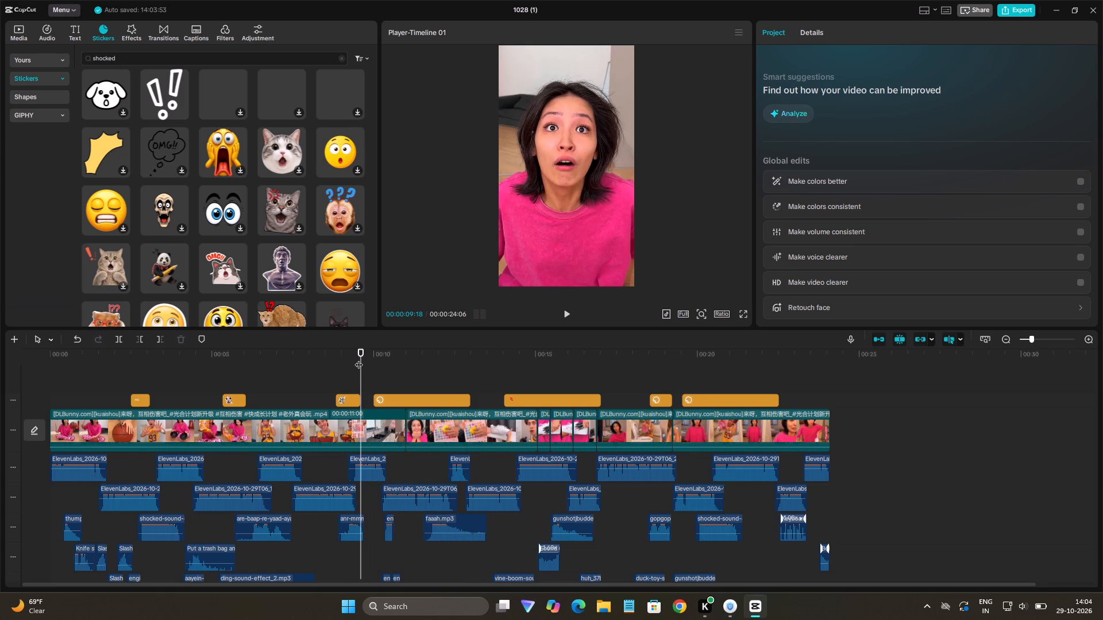
{"action": "key", "text": "space"}
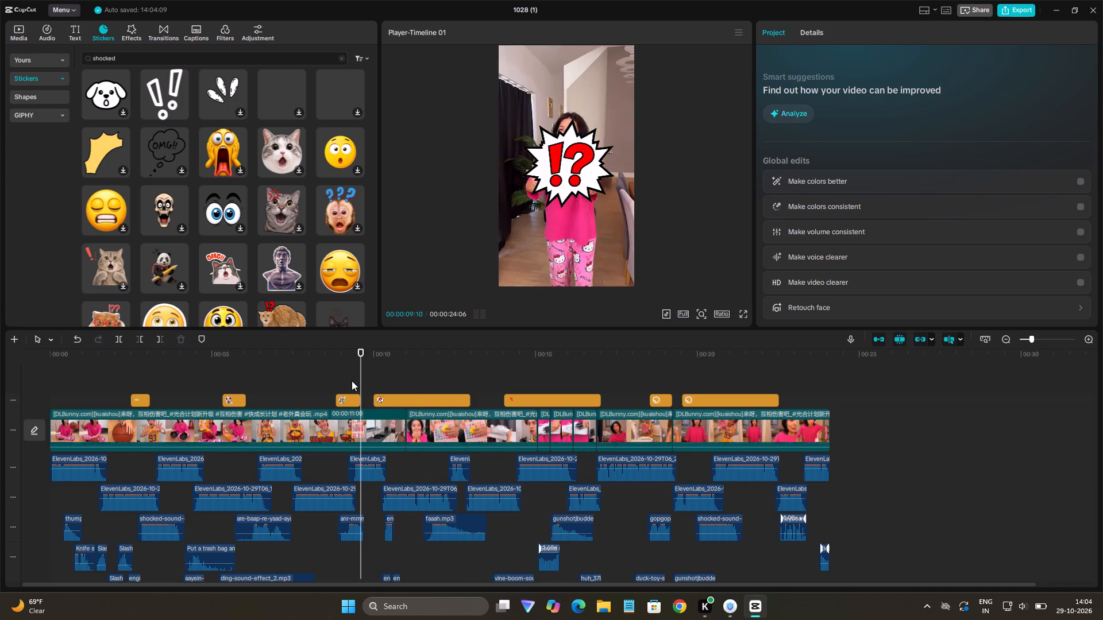
{"action": "left_click", "coordinate": [360, 379]}
{"action": "key", "text": "space"}
{"action": "key", "text": "space"}
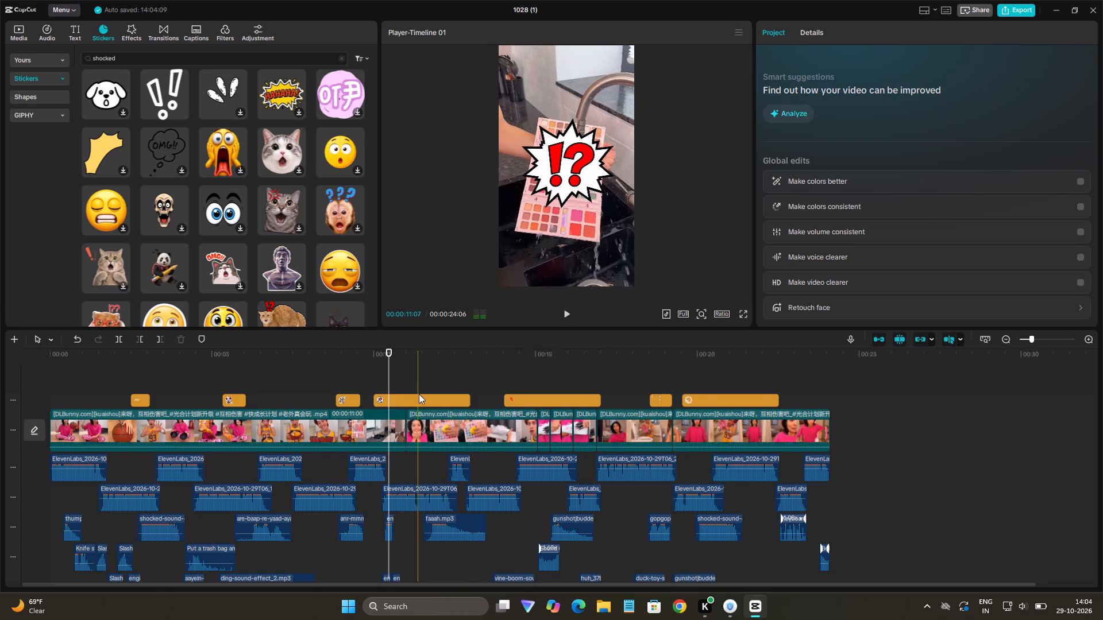
{"action": "left_click", "coordinate": [416, 400]}
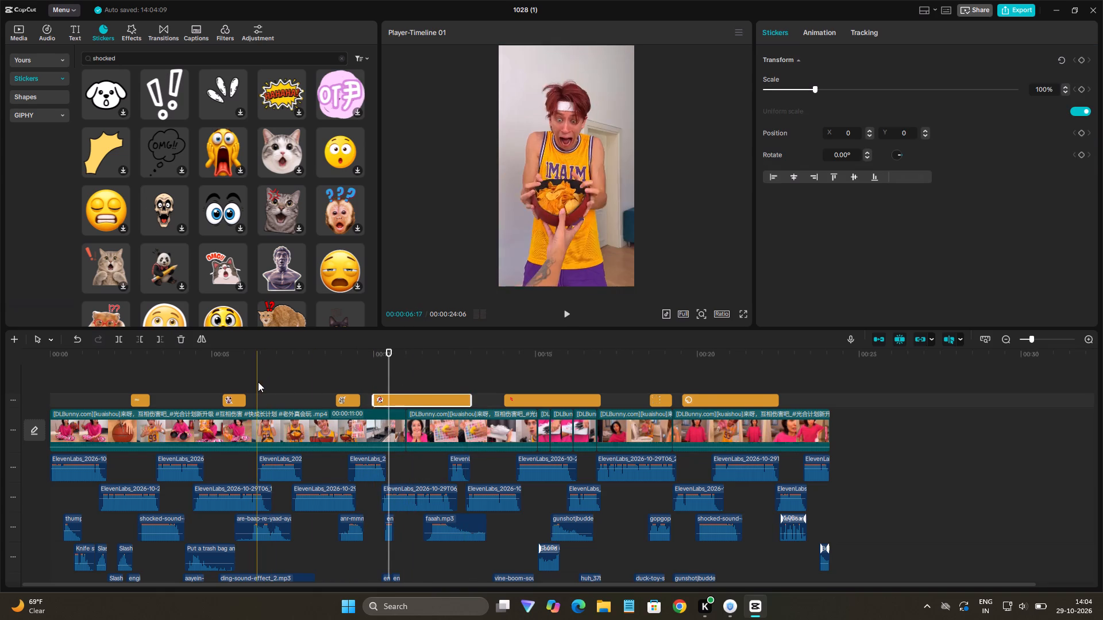
{"action": "left_click", "coordinate": [258, 382]}
{"action": "key", "text": "space"}
{"action": "key", "text": "space"}
{"action": "left_click", "coordinate": [209, 375]}
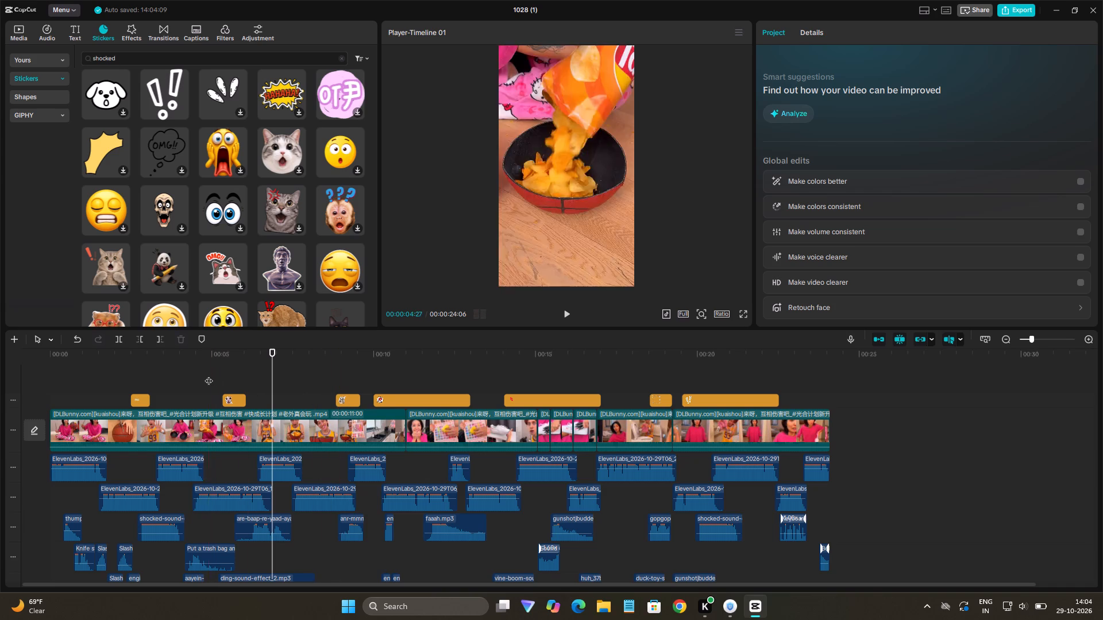
{"action": "key", "text": "space"}
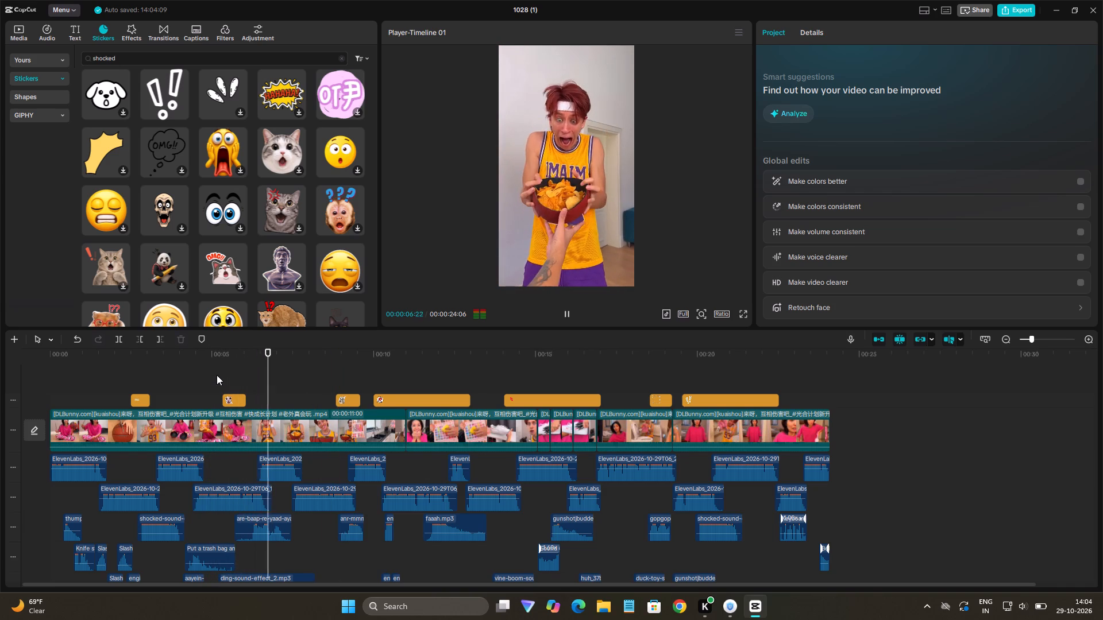
{"action": "key", "text": "space"}
{"action": "key", "text": "space"}
{"action": "key", "text": "space"}
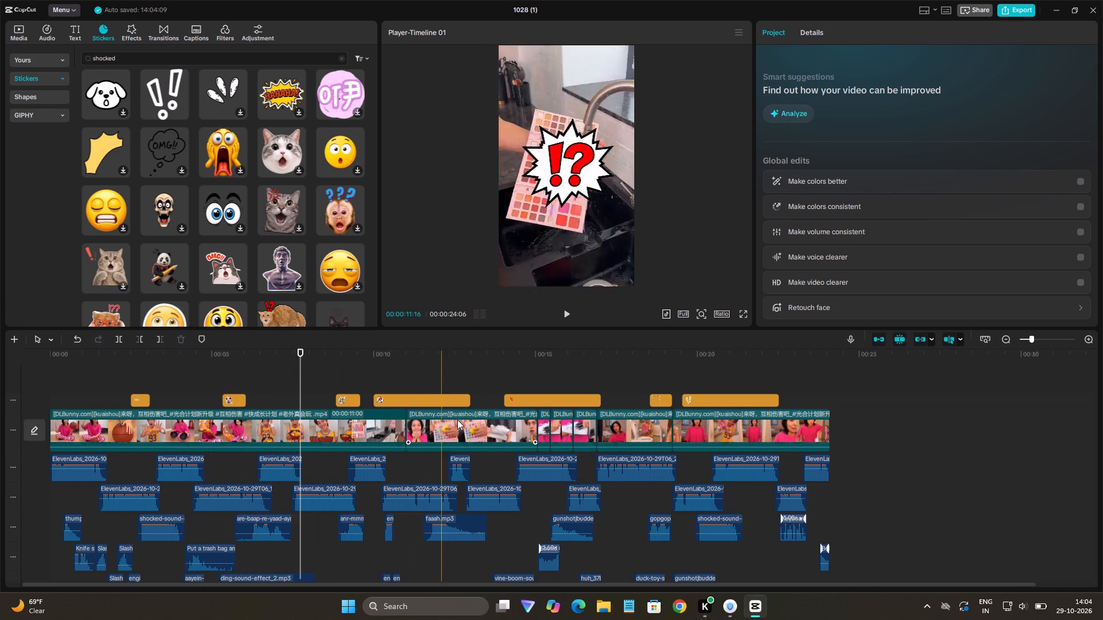
Move the red accent-strokes sticker to about 7 seconds on the sticker track and shorten it to about 1.3 seconds.
{"action": "left_click", "coordinate": [514, 404]}
{"action": "left_click_drag", "start_coordinate": [514, 400], "coordinate": [292, 402]}
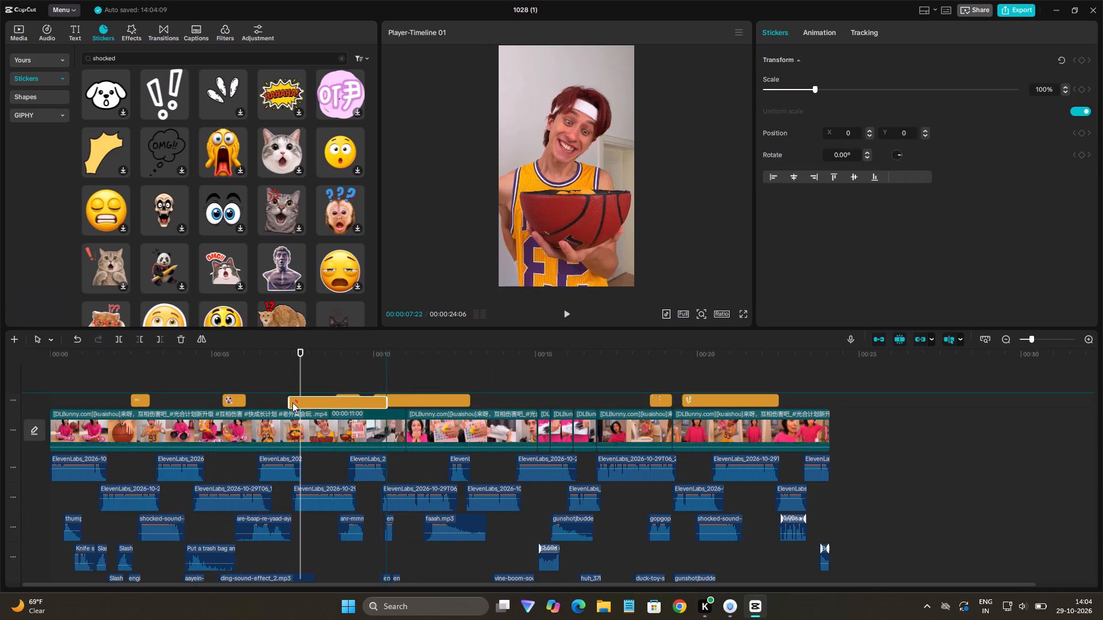
{"action": "left_click_drag", "start_coordinate": [292, 402], "coordinate": [277, 400]}
{"action": "left_click_drag", "start_coordinate": [360, 402], "coordinate": [310, 409]}
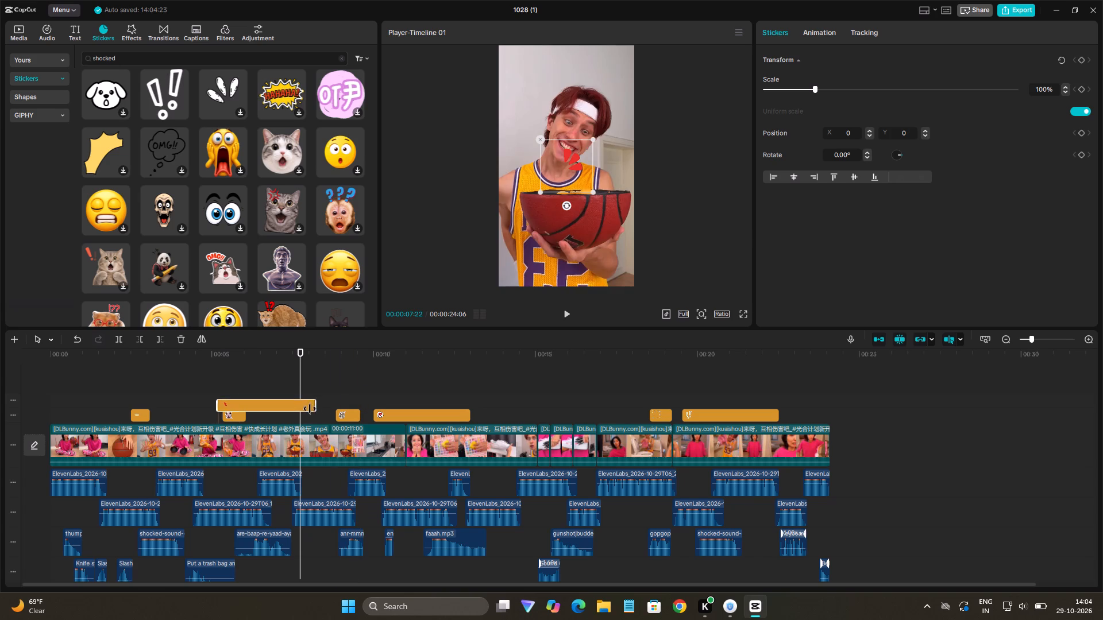
{"action": "left_click_drag", "start_coordinate": [310, 409], "coordinate": [348, 402]}
{"action": "left_click_drag", "start_coordinate": [354, 400], "coordinate": [303, 406]}
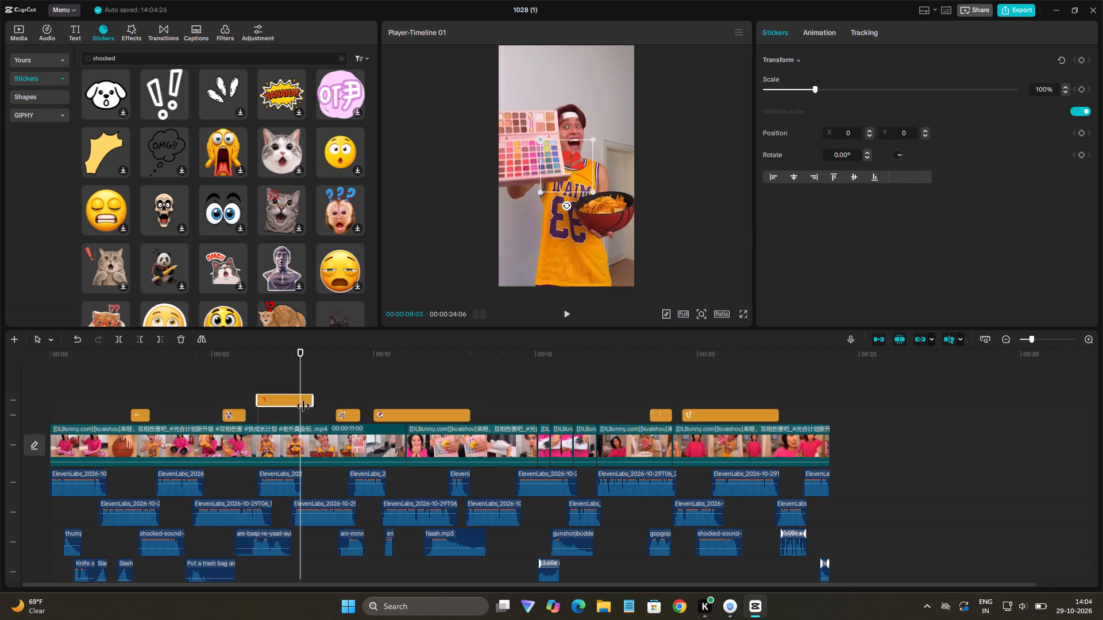
{"action": "left_click_drag", "start_coordinate": [303, 406], "coordinate": [299, 406]}
{"action": "left_click_drag", "start_coordinate": [288, 399], "coordinate": [300, 412]}
Extend the start of the red accent-strokes sticker to make it about 2 seconds long and move it directly after the "!?" burst sticker, at about 13 seconds.
{"action": "left_click", "coordinate": [260, 383]}
{"action": "key", "text": "space"}
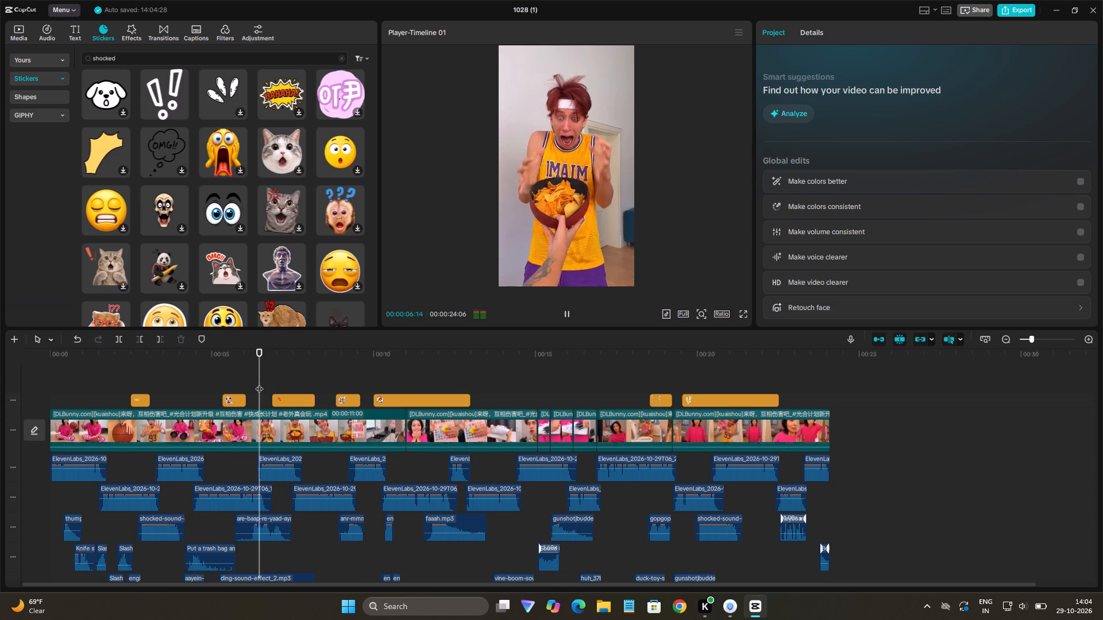
{"action": "key", "text": "space"}
{"action": "left_click", "coordinate": [281, 393]}
{"action": "left_click", "coordinate": [279, 397]}
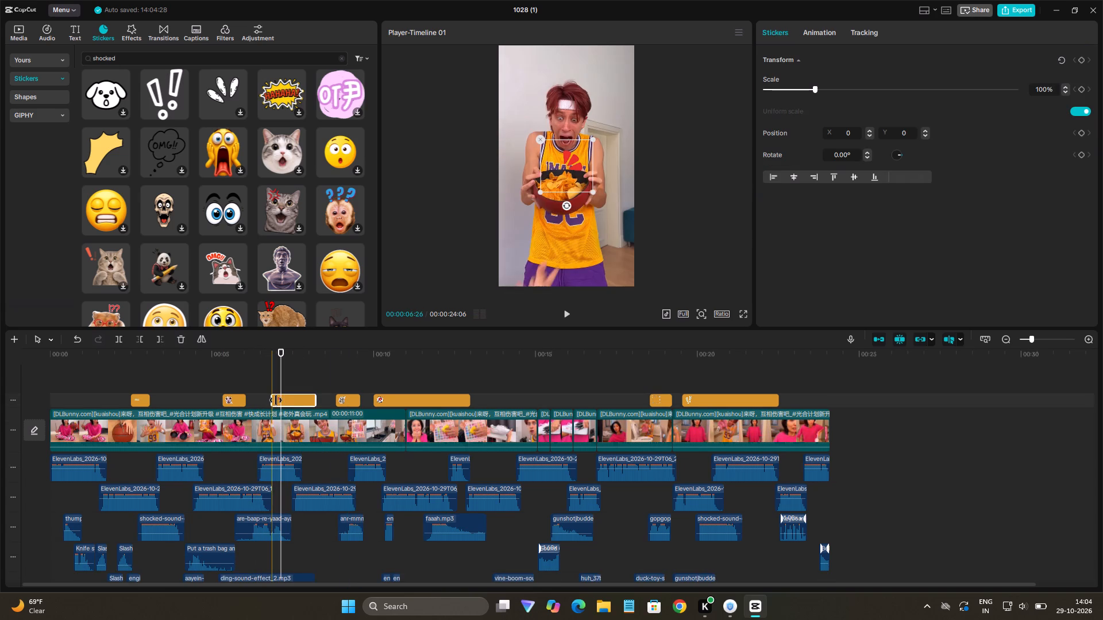
{"action": "left_click_drag", "start_coordinate": [272, 400], "coordinate": [252, 403]}
{"action": "left_click_drag", "start_coordinate": [283, 398], "coordinate": [458, 409]}
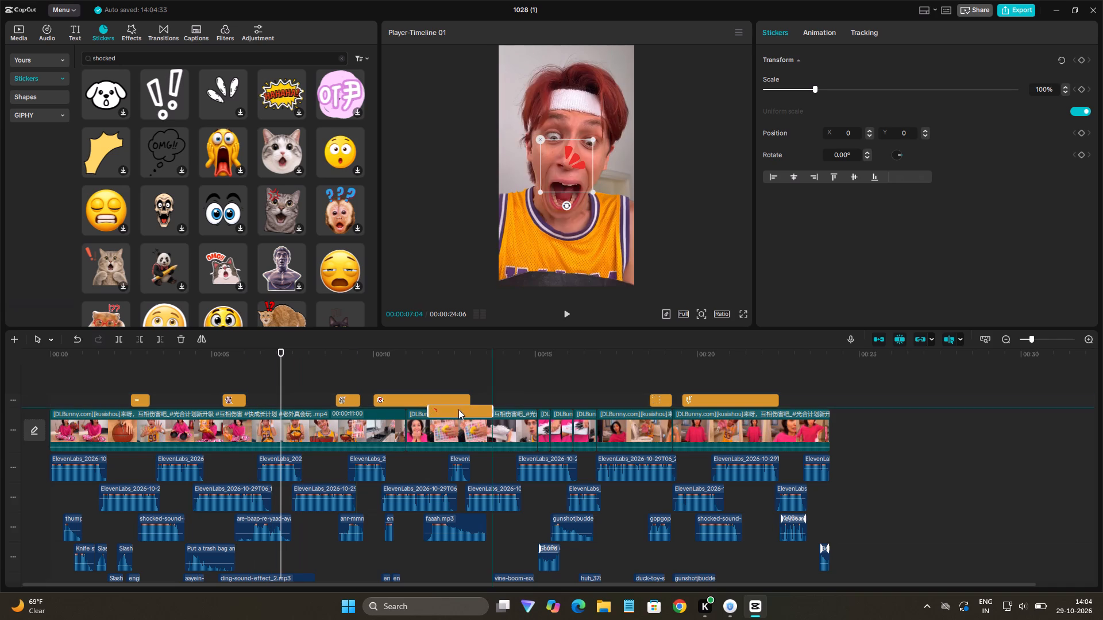
{"action": "left_click_drag", "start_coordinate": [458, 409], "coordinate": [505, 398]}
Trim the beginning of the "!?" burst sticker so it starts at about 11.5 seconds.
{"action": "left_click", "coordinate": [427, 397]}
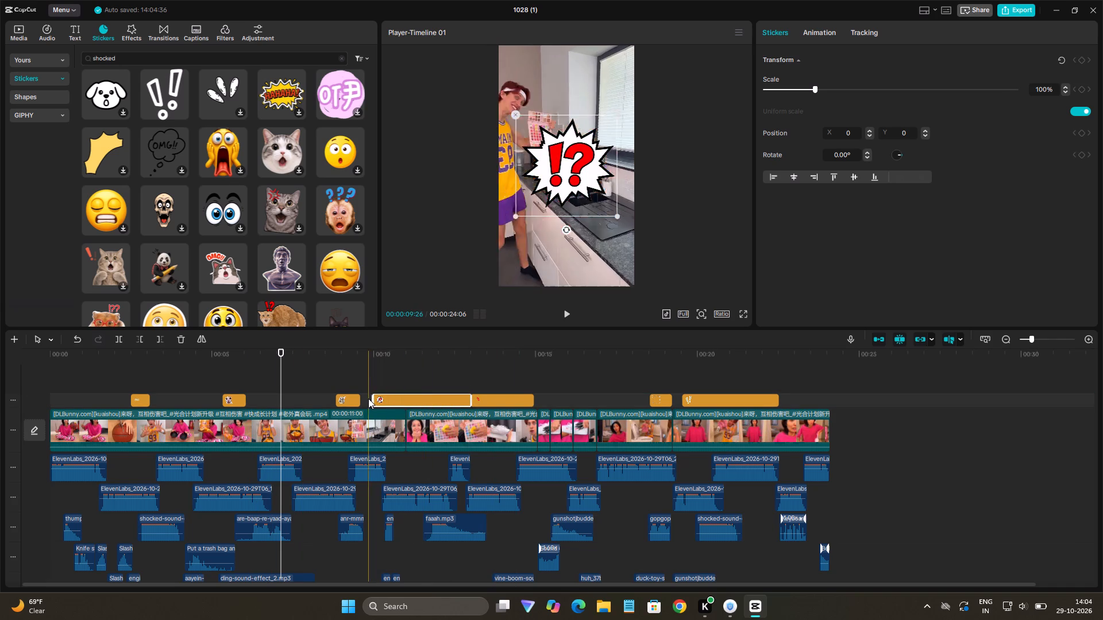
{"action": "left_click_drag", "start_coordinate": [371, 400], "coordinate": [425, 408]}
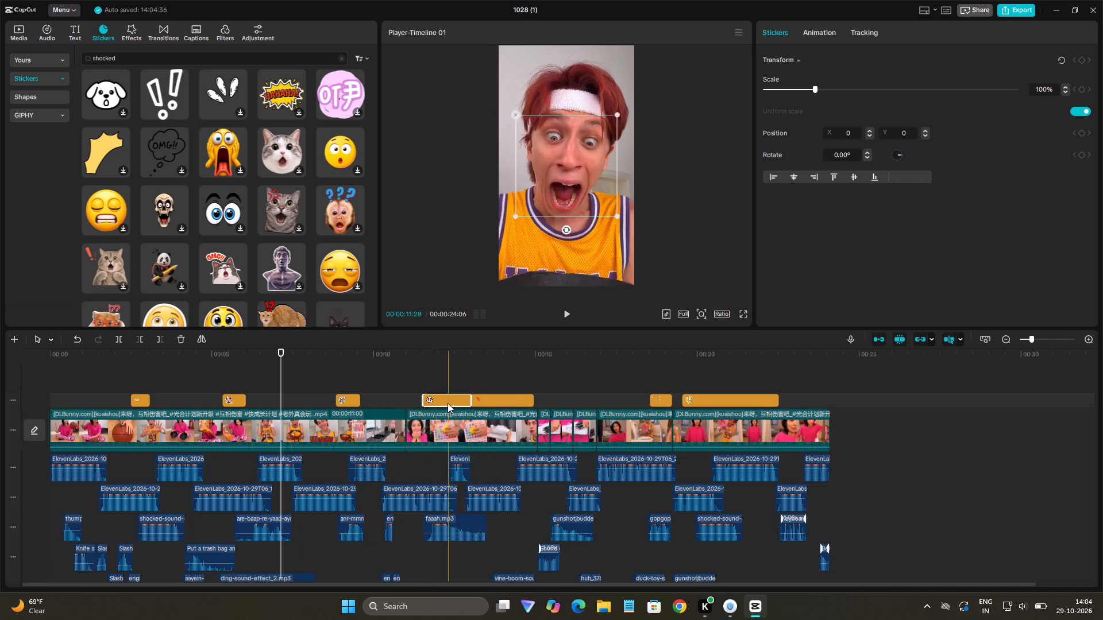
Move the "!?" burst sticker to start at about 6.4 seconds on the sticker track, playing that part to match the shot.
{"action": "left_click_drag", "start_coordinate": [448, 403], "coordinate": [290, 405]}
{"action": "left_click", "coordinate": [257, 379]}
{"action": "key", "text": "space"}
{"action": "key", "text": "space"}
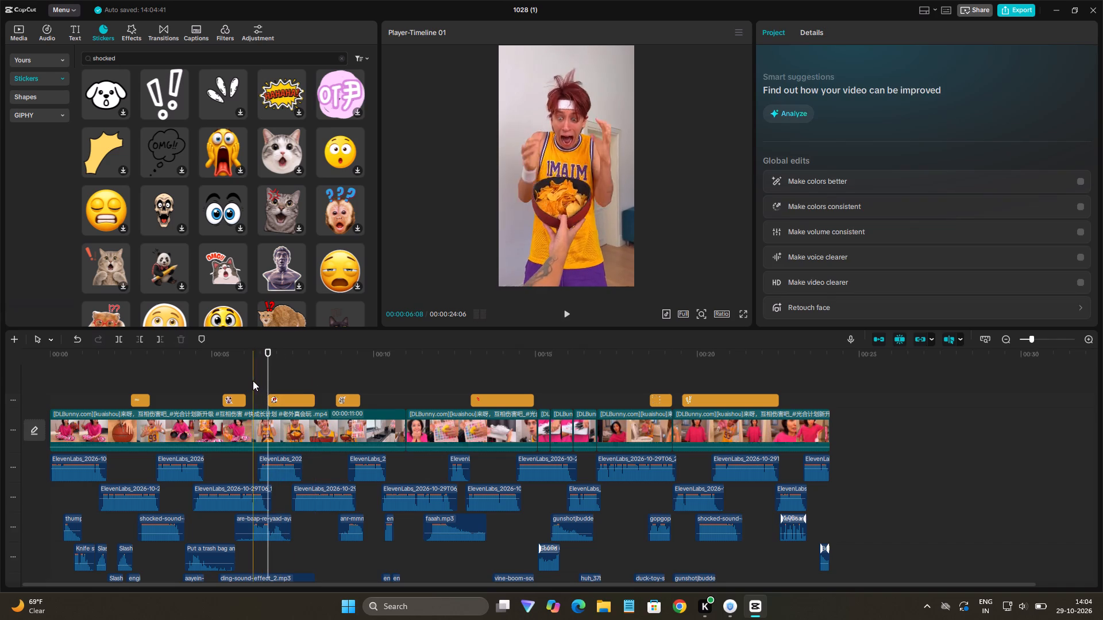
{"action": "left_click_drag", "start_coordinate": [293, 398], "coordinate": [283, 399]}
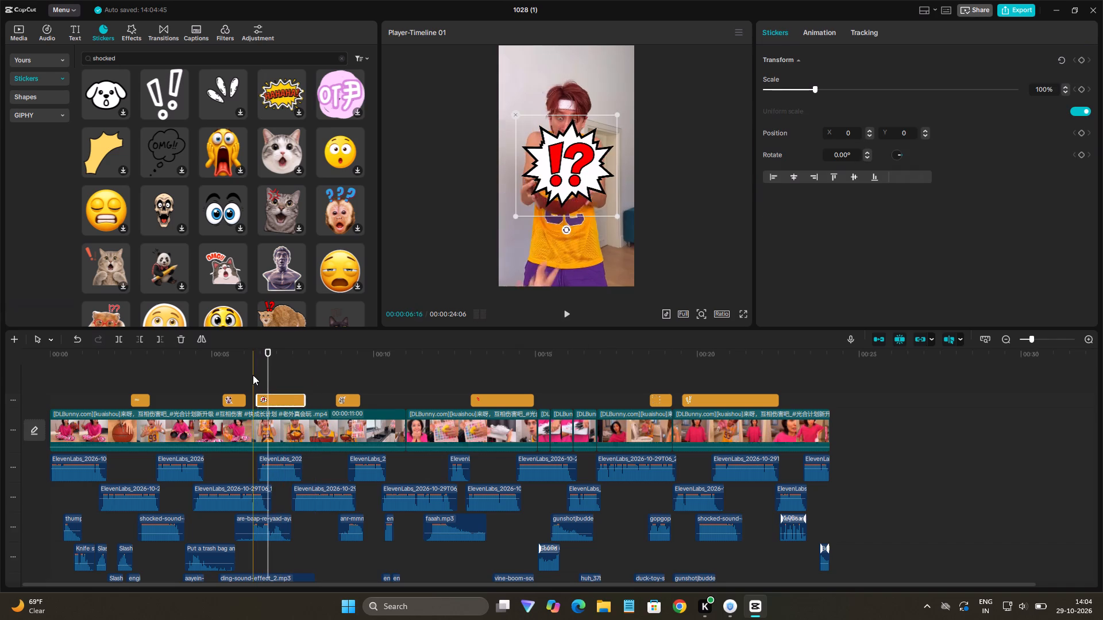
Play from about 6.3 seconds and extend the end of the "!?" burst sticker to about 8 seconds.
{"action": "left_click", "coordinate": [253, 375]}
{"action": "key", "text": "space"}
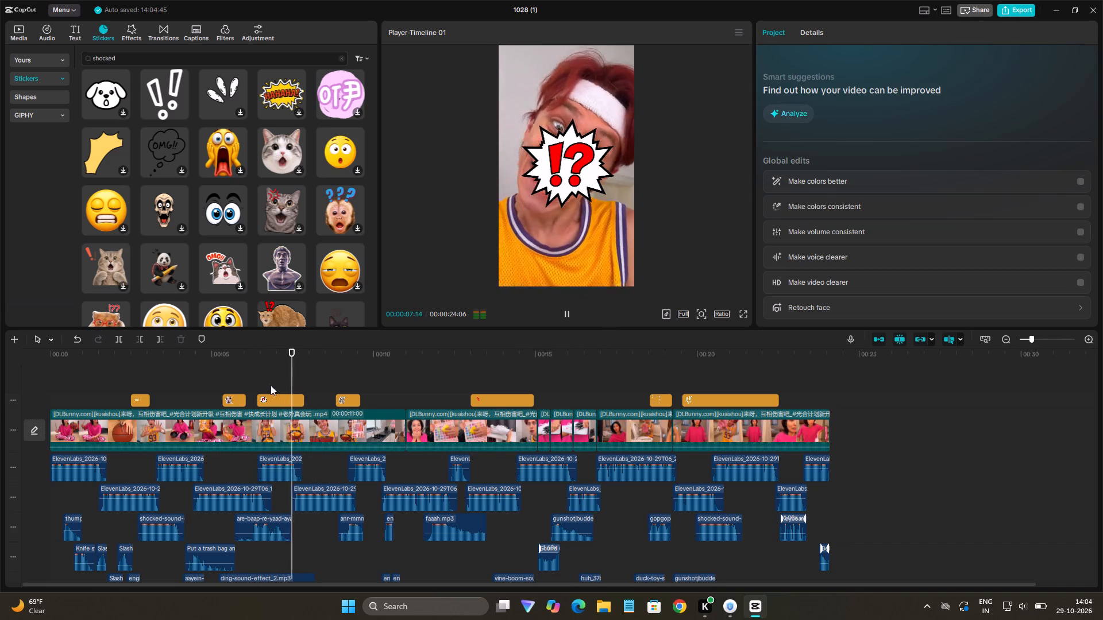
{"action": "key", "text": "space"}
{"action": "key", "text": "space"}
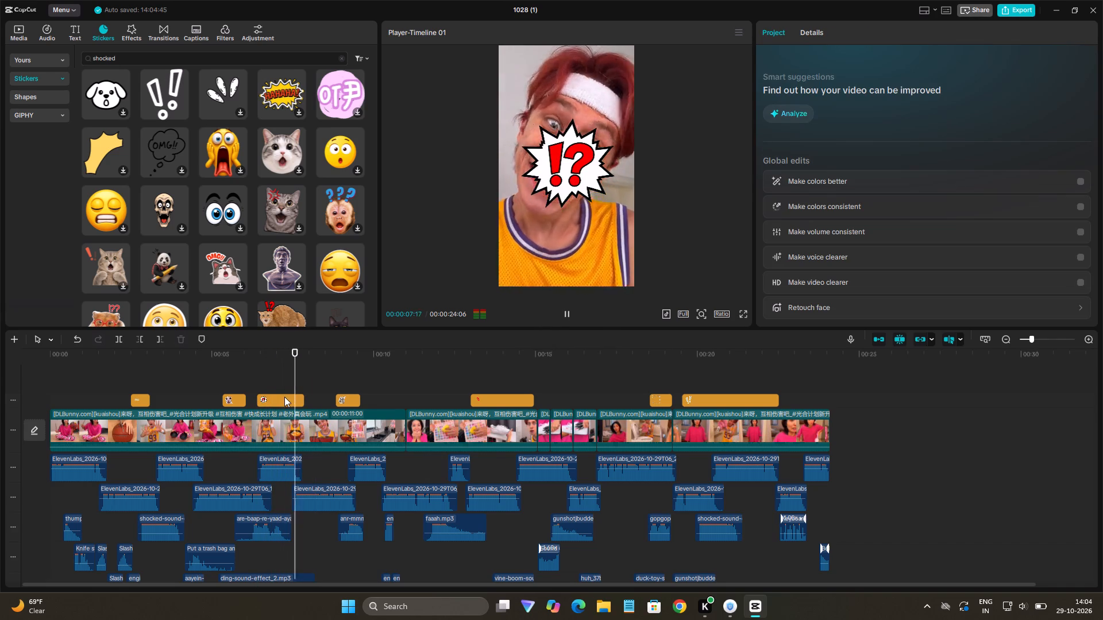
{"action": "key", "text": "space"}
{"action": "left_click", "coordinate": [287, 397]}
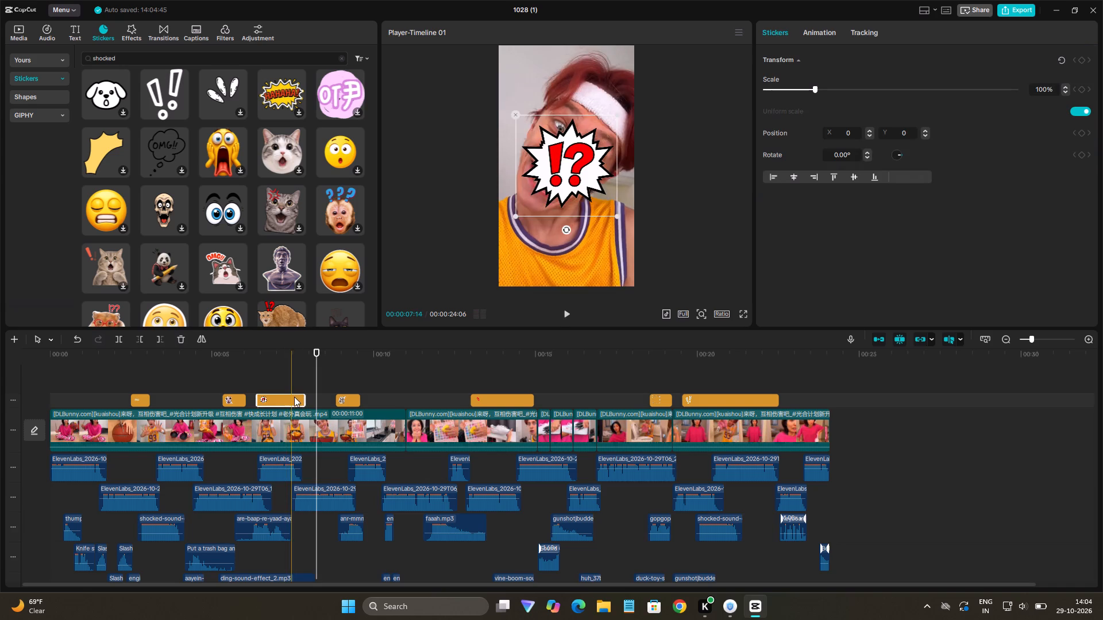
{"action": "left_click_drag", "start_coordinate": [302, 400], "coordinate": [302, 400]}
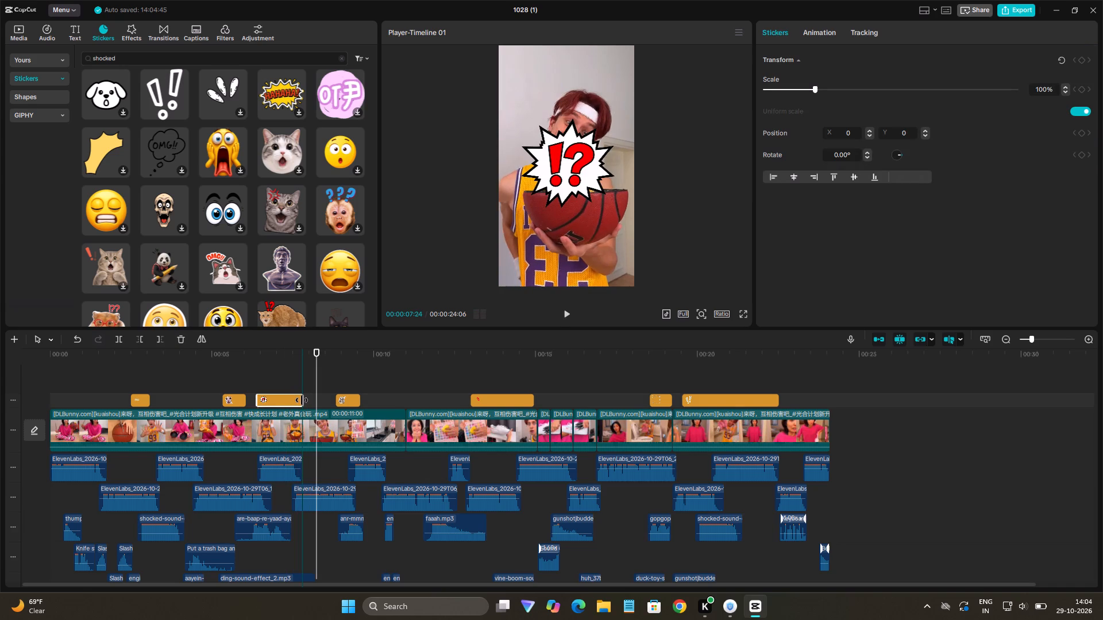
{"action": "left_click_drag", "start_coordinate": [302, 400], "coordinate": [309, 401]}
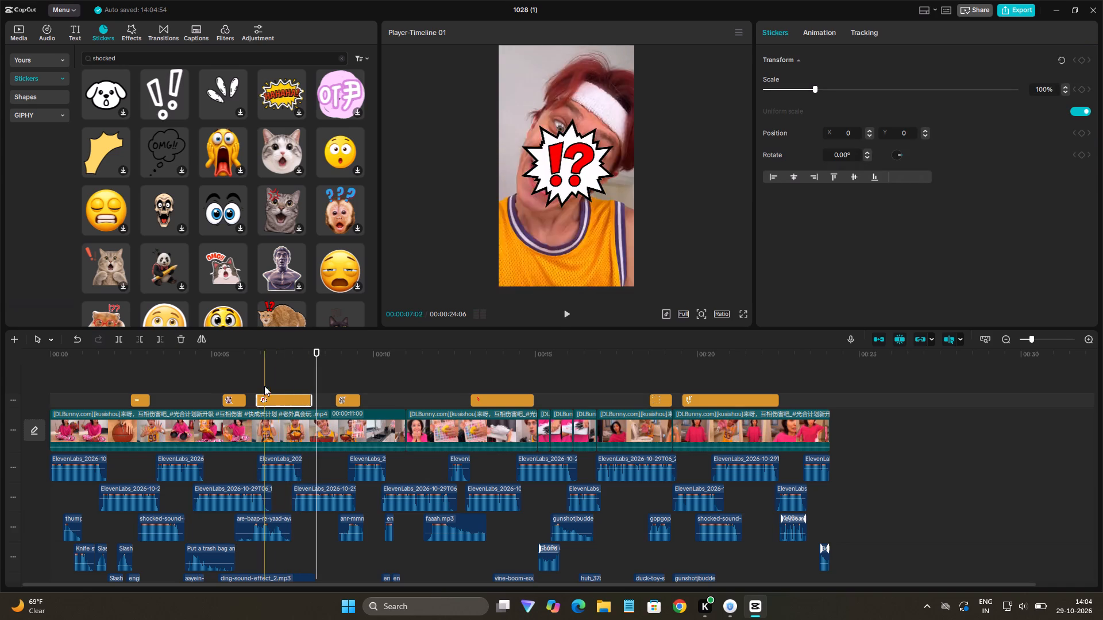
Scale the "!?" burst sticker to 47% and place it beside the man's head at X -513, Y 1353.
{"action": "left_click", "coordinate": [292, 366]}
{"action": "left_click", "coordinate": [290, 402]}
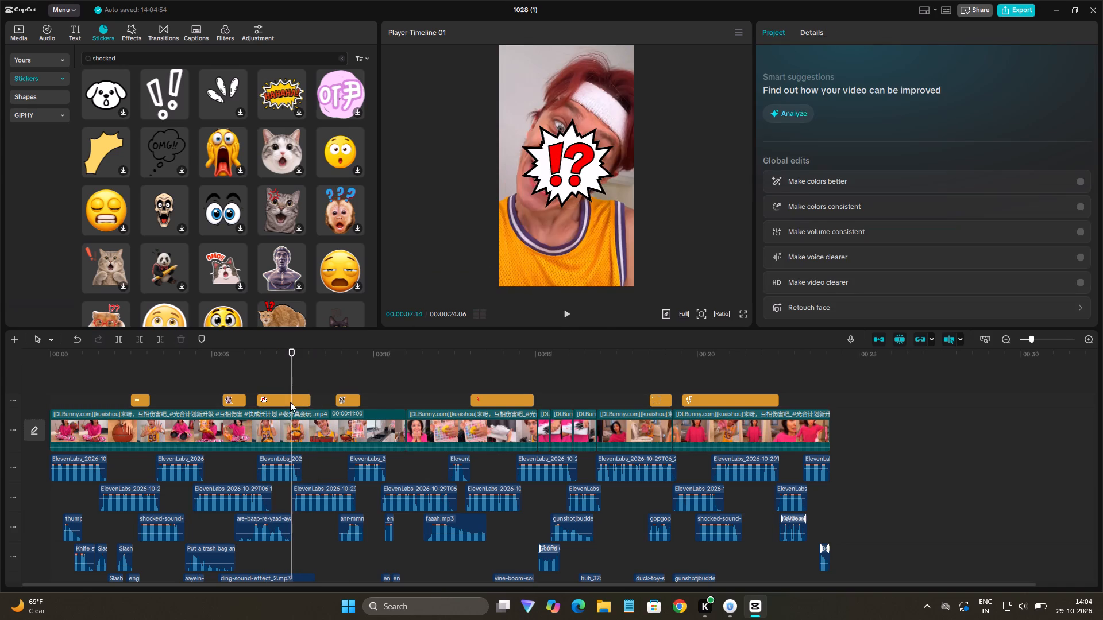
{"action": "left_click_drag", "start_coordinate": [616, 115], "coordinate": [611, 133]}
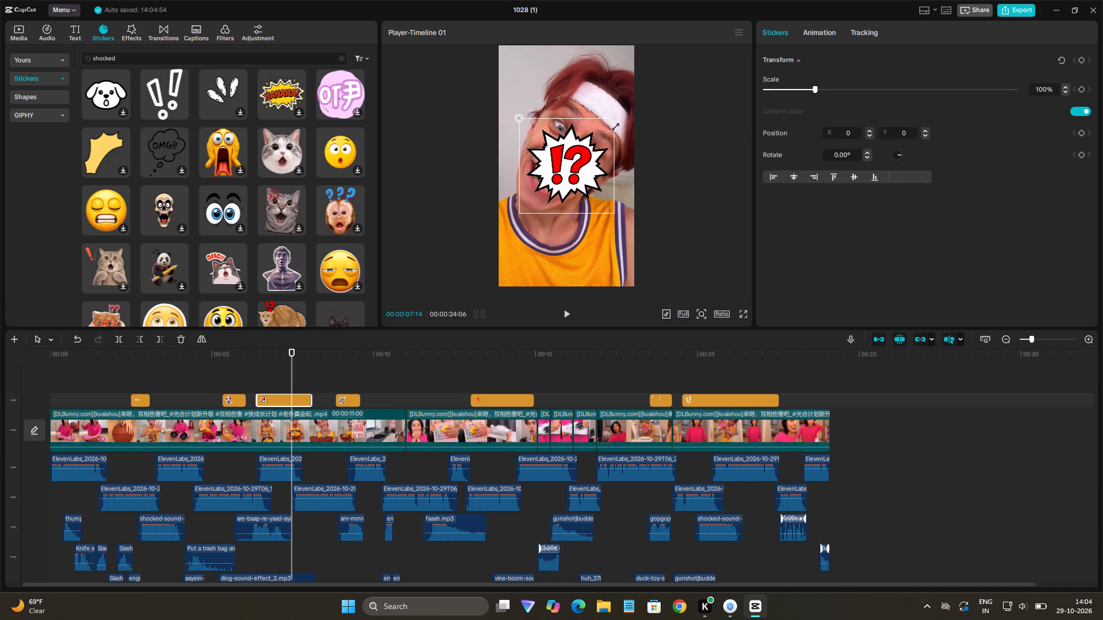
{"action": "left_click_drag", "start_coordinate": [611, 133], "coordinate": [593, 176]}
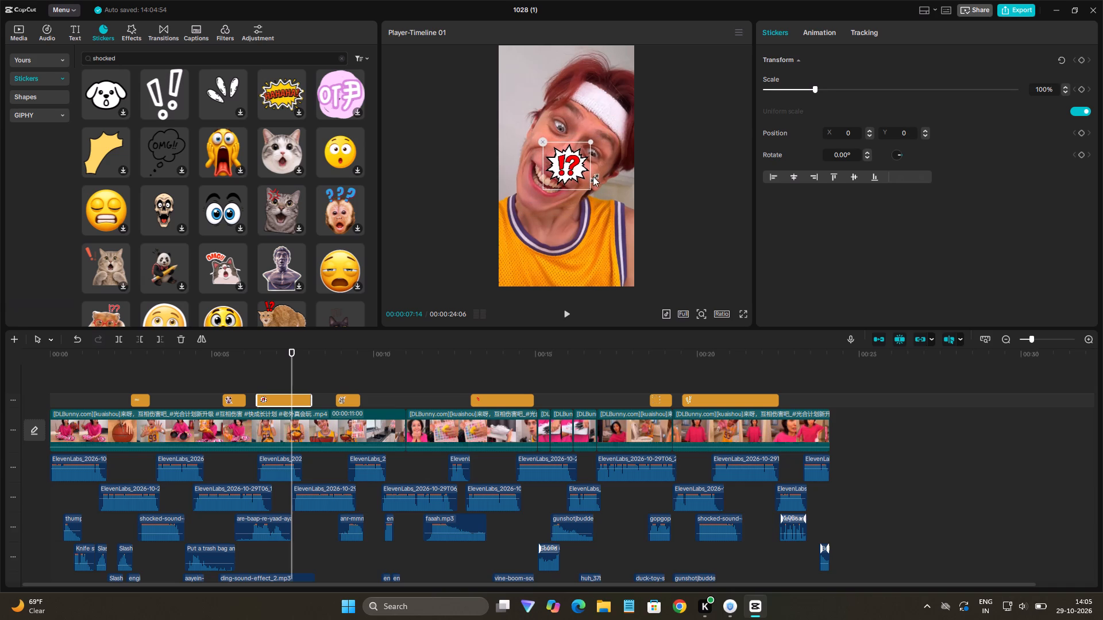
{"action": "left_click_drag", "start_coordinate": [574, 166], "coordinate": [542, 82]}
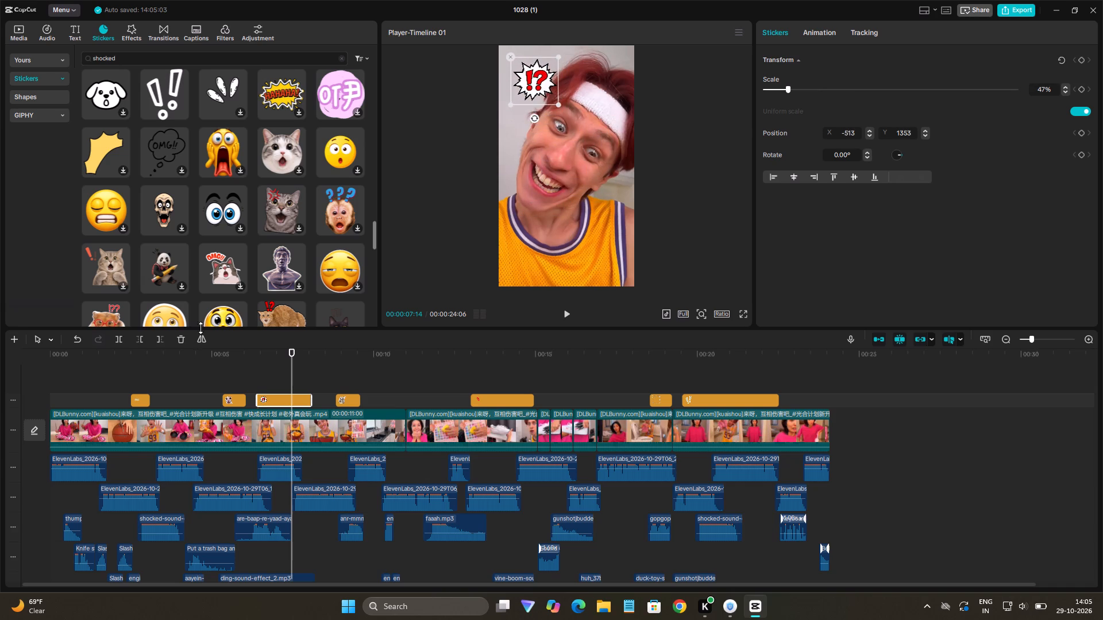
Play the video from about 5 seconds to about 12 seconds to check the resized burst sticker and the following shots.
{"action": "left_click", "coordinate": [219, 355]}
{"action": "key", "text": "space"}
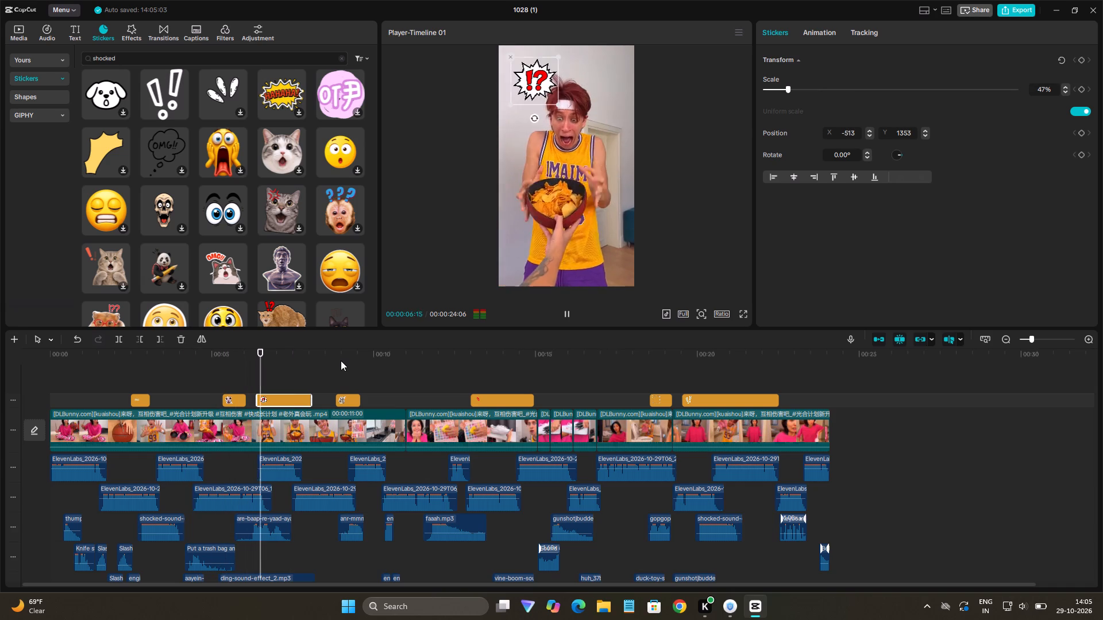
{"action": "key", "text": "space"}
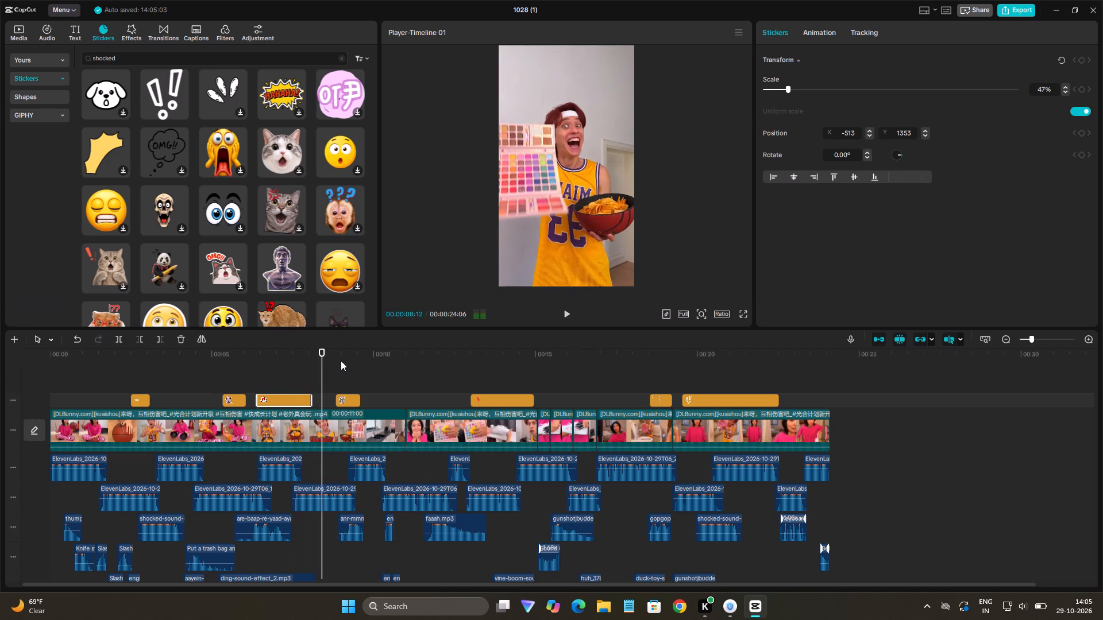
{"action": "key", "text": "space"}
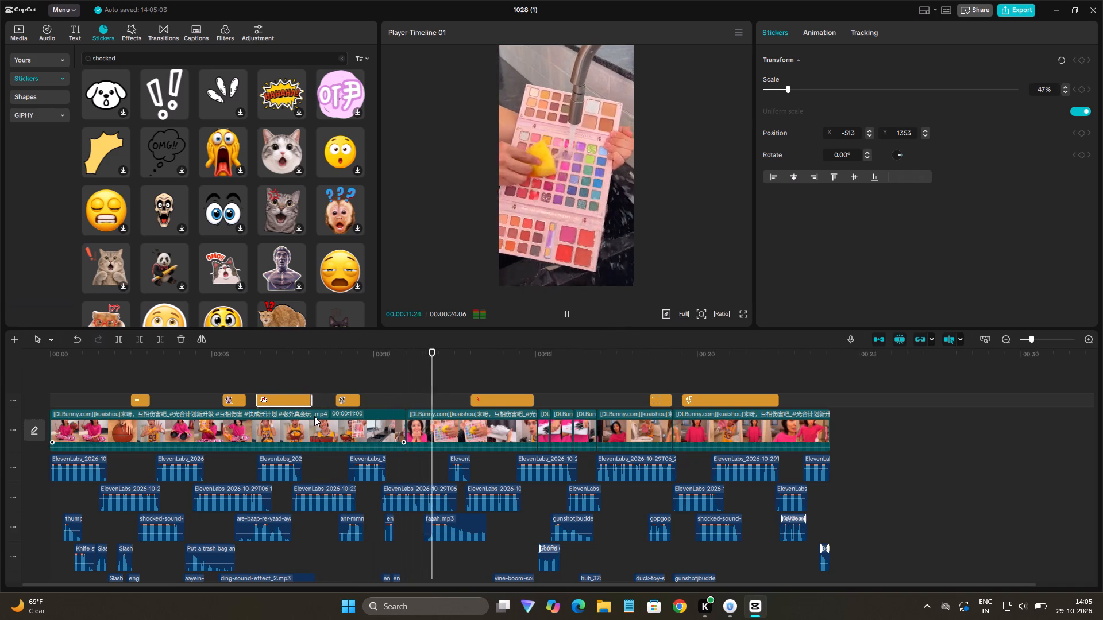
{"action": "key", "text": "space"}
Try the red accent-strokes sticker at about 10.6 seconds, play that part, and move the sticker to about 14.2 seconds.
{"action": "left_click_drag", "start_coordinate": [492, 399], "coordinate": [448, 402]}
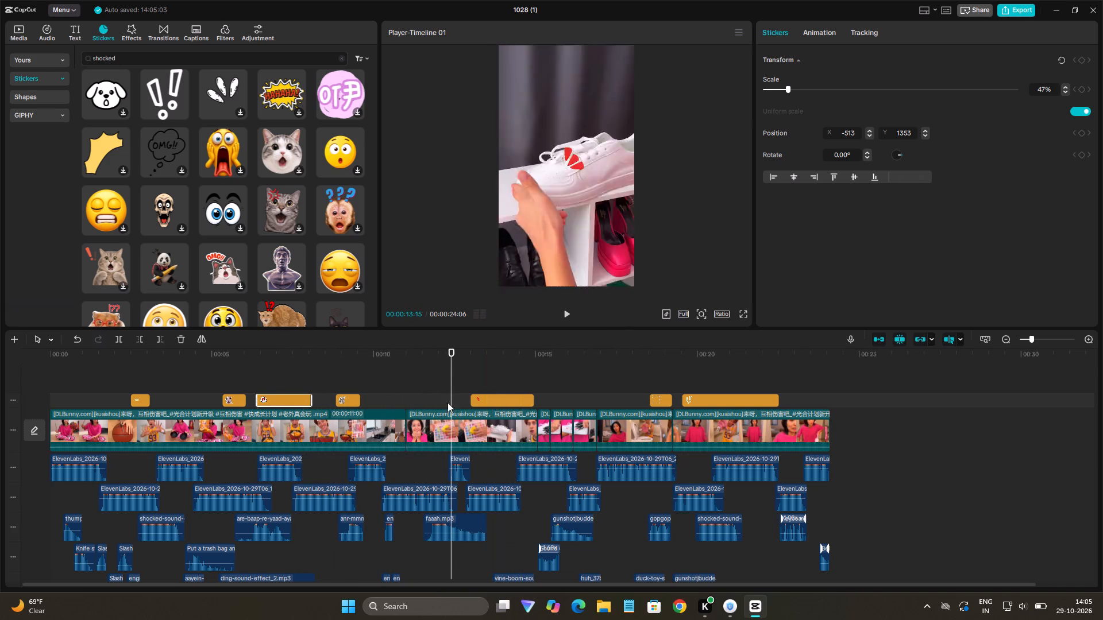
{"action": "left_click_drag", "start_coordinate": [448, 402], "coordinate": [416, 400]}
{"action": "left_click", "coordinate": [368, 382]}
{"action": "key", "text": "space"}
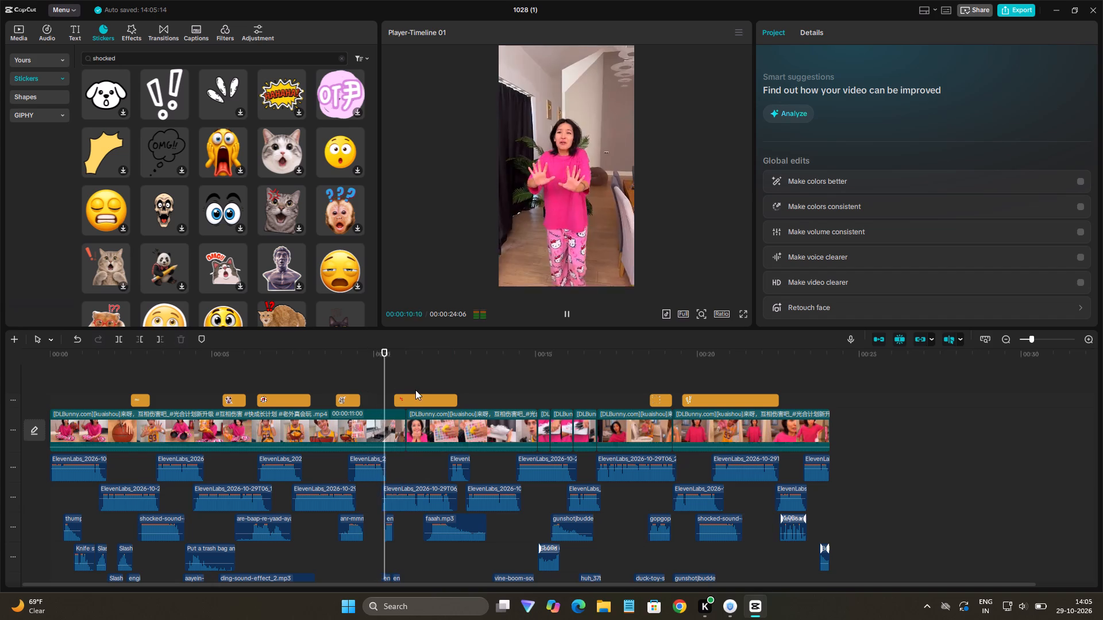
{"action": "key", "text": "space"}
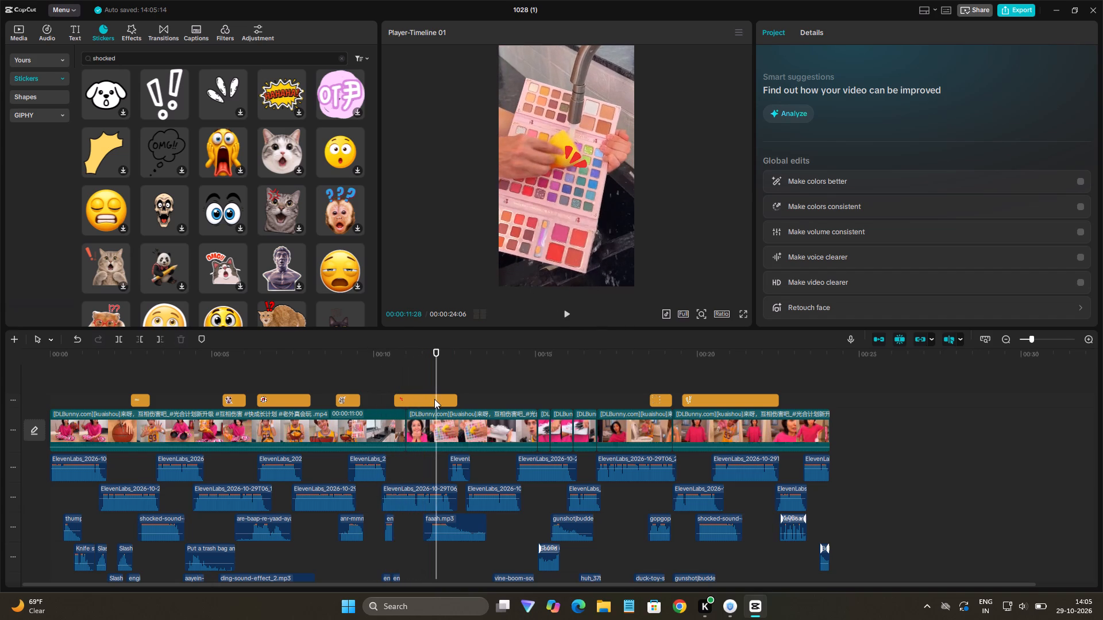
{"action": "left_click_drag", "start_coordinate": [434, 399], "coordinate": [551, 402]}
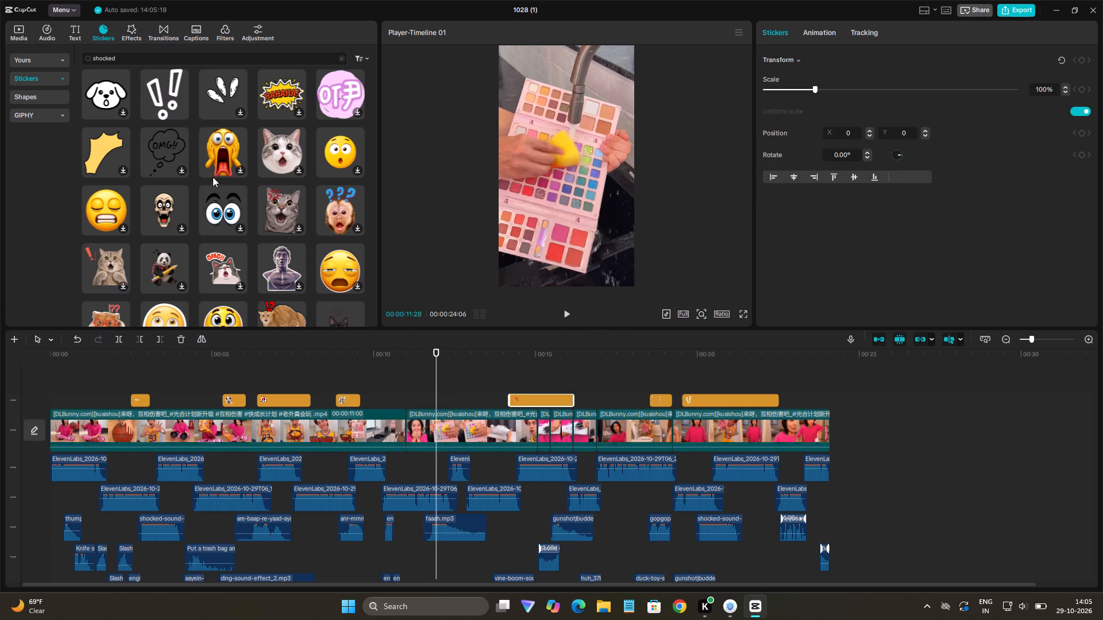
Move the white "!!" sticker from about 19.5 seconds to about 11.5 seconds and shorten it to about 1.8 seconds.
{"action": "left_click_drag", "start_coordinate": [700, 400], "coordinate": [681, 403]}
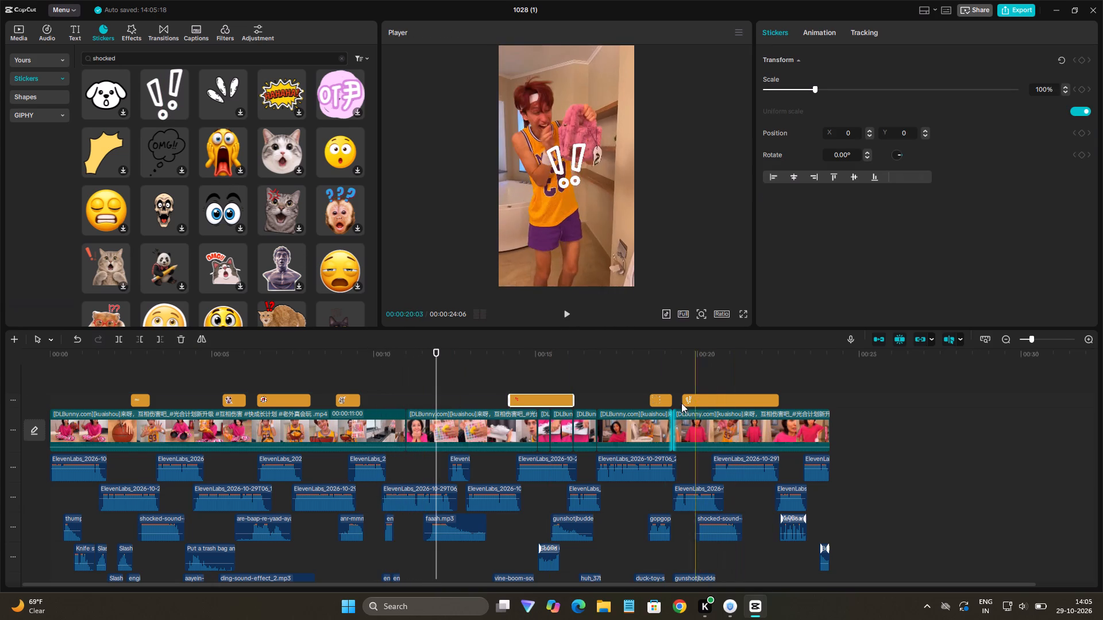
{"action": "left_click_drag", "start_coordinate": [681, 403], "coordinate": [416, 405]}
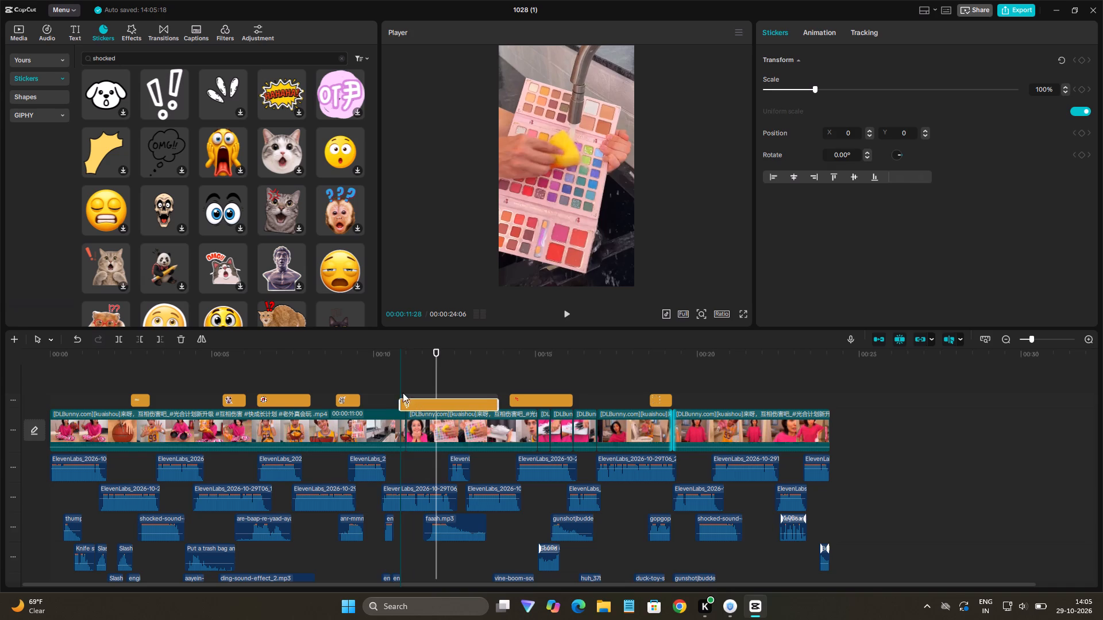
{"action": "left_click", "coordinate": [376, 385]}
{"action": "key", "text": "space"}
{"action": "key", "text": "space"}
{"action": "key", "text": "space"}
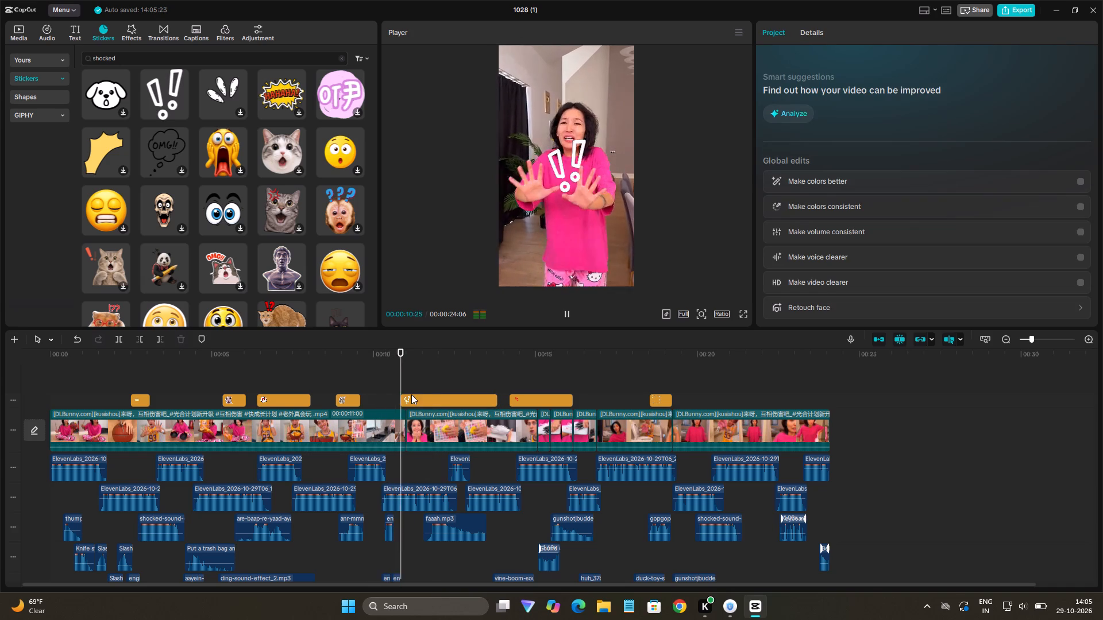
{"action": "key", "text": "space"}
{"action": "left_click_drag", "start_coordinate": [435, 397], "coordinate": [449, 399]}
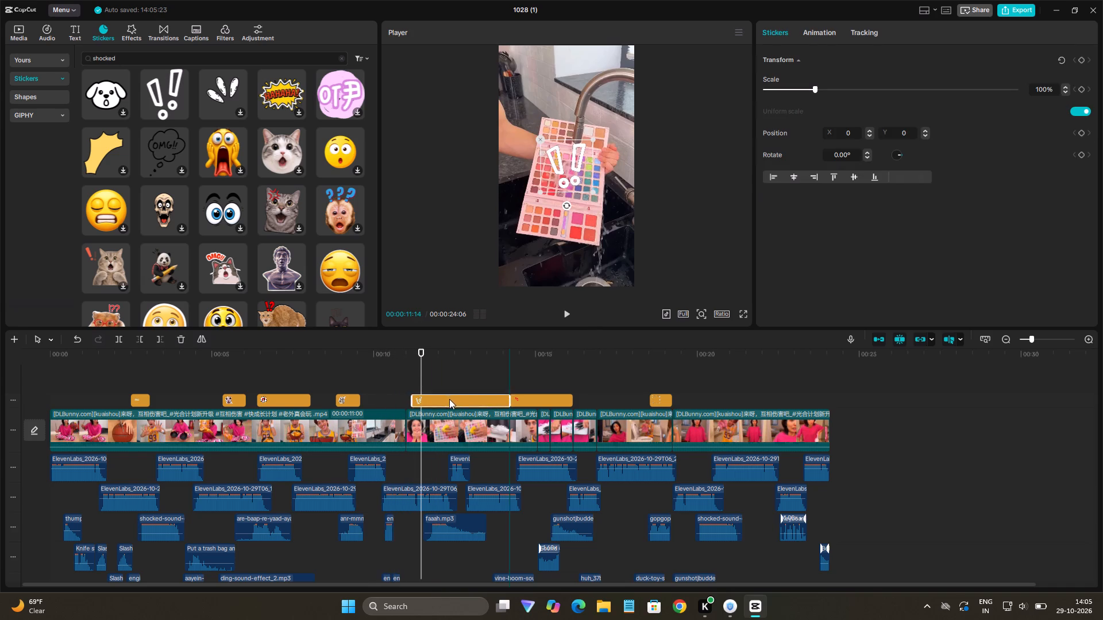
{"action": "left_click_drag", "start_coordinate": [449, 399], "coordinate": [454, 400]}
{"action": "left_click_drag", "start_coordinate": [516, 401], "coordinate": [477, 412]}
{"action": "left_click_drag", "start_coordinate": [466, 401], "coordinate": [466, 410]}
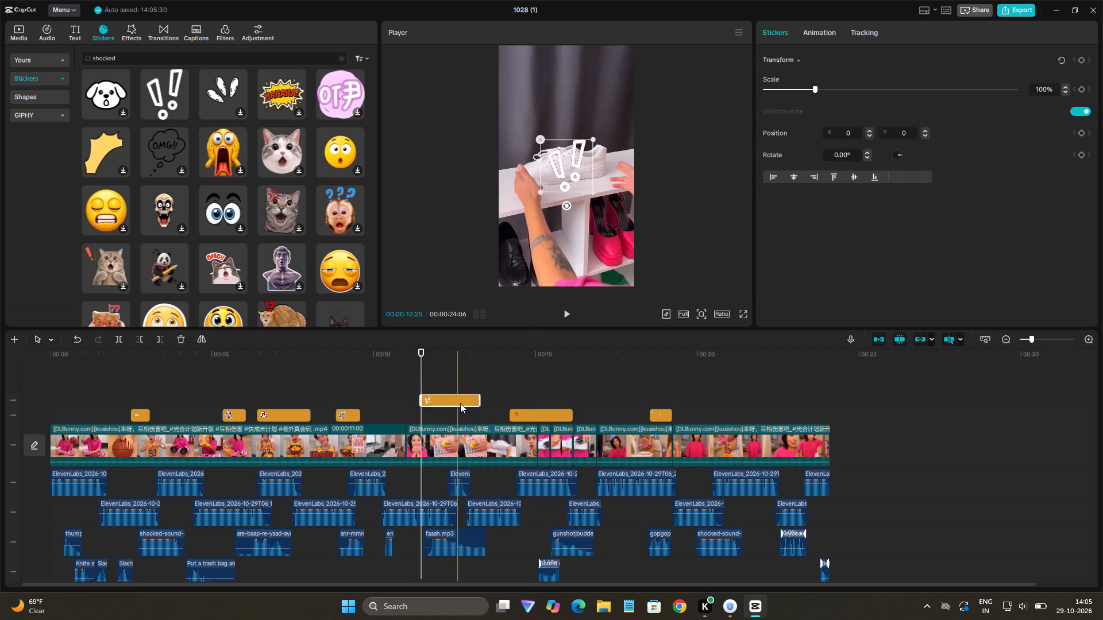
{"action": "left_click_drag", "start_coordinate": [459, 402], "coordinate": [461, 424]}
{"action": "left_click_drag", "start_coordinate": [439, 414], "coordinate": [442, 404]}
Play the "!!" sticker's section, shift it later and trim its beginning so it runs from about 12.6 to 14.1 seconds.
{"action": "left_click", "coordinate": [412, 392]}
{"action": "key", "text": "space"}
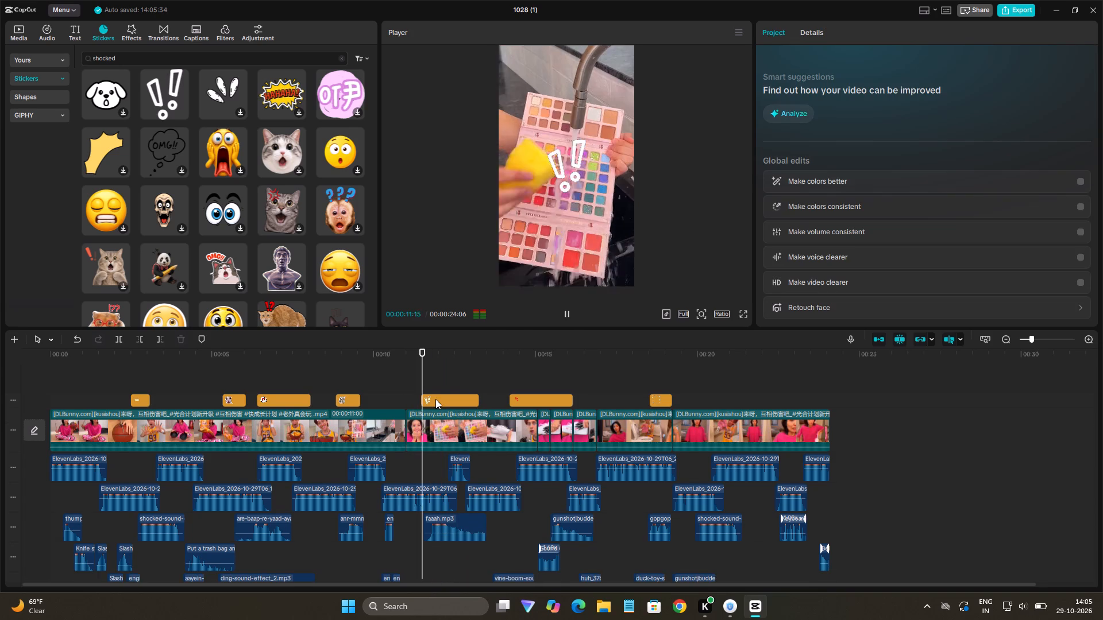
{"action": "key", "text": "space"}
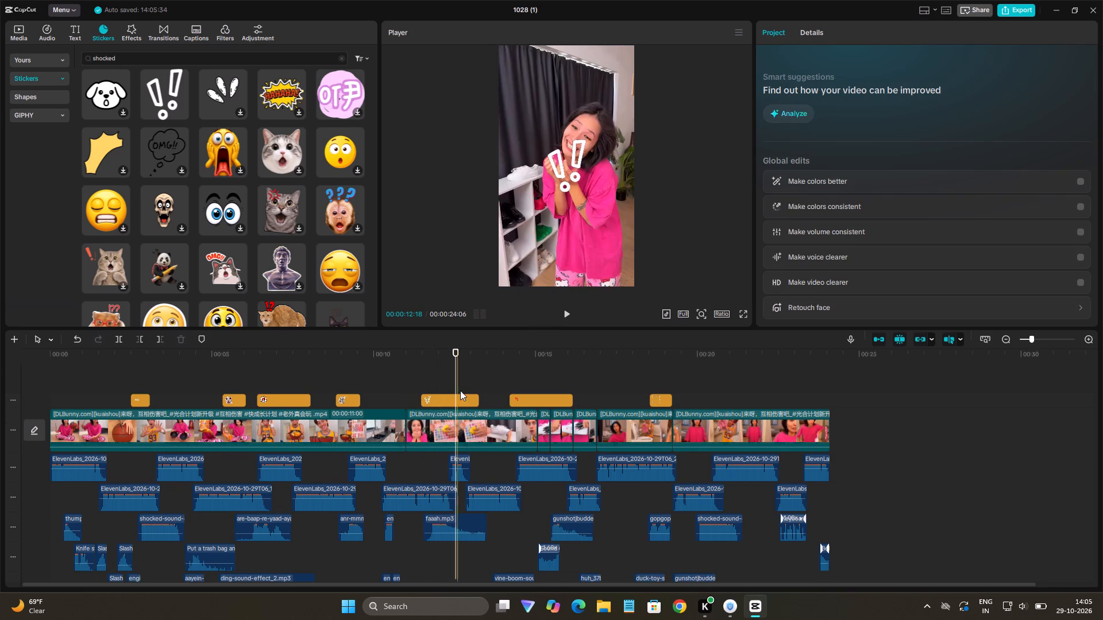
{"action": "left_click_drag", "start_coordinate": [458, 401], "coordinate": [484, 402]}
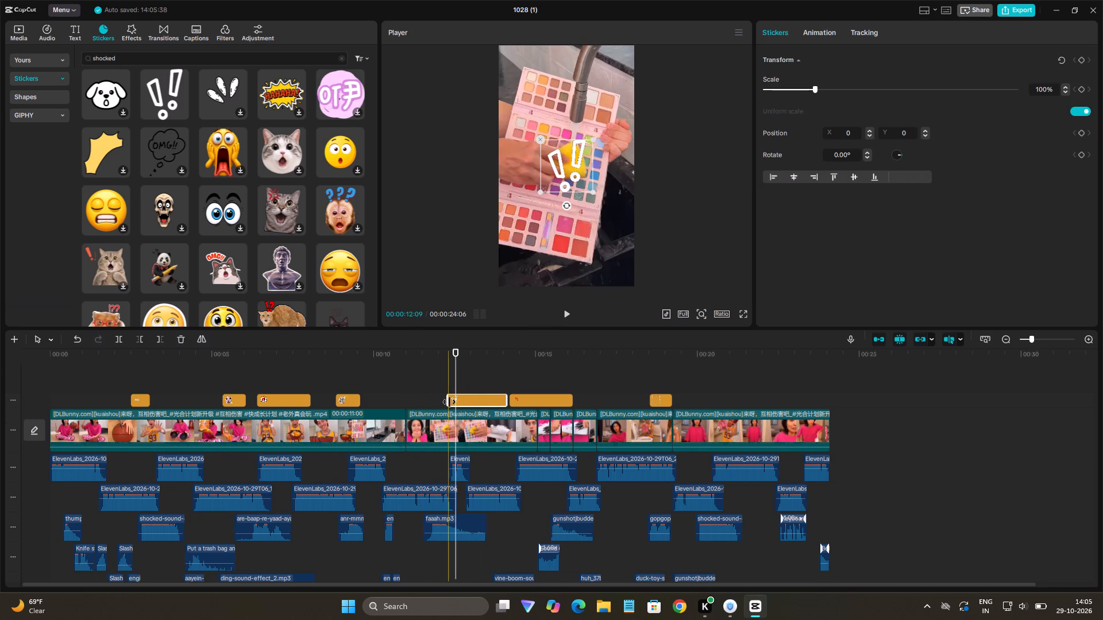
{"action": "left_click_drag", "start_coordinate": [449, 402], "coordinate": [460, 406]}
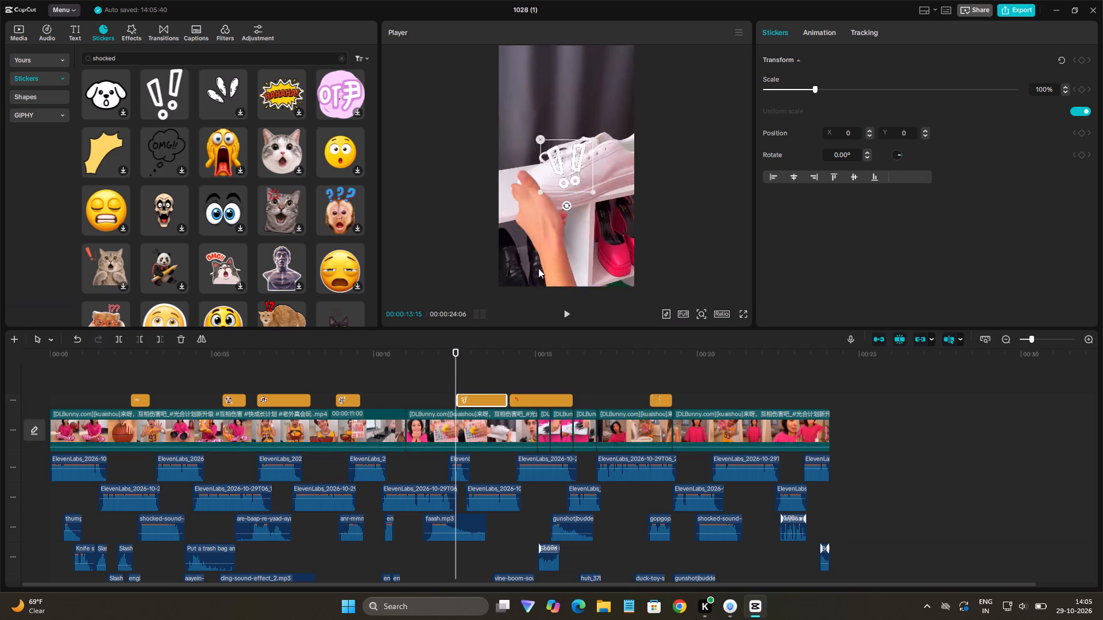
Review the shots between about 12.6 and 14.5 seconds and move the red accent-strokes sticker to about 19.5 seconds.
{"action": "left_click", "coordinate": [488, 373]}
{"action": "left_click", "coordinate": [483, 404]}
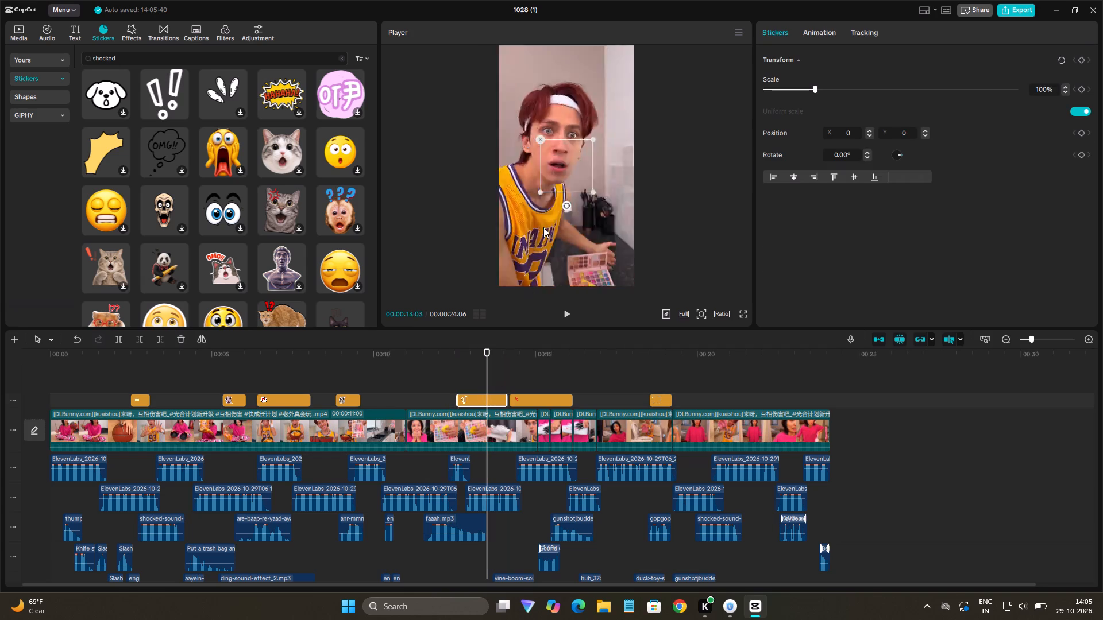
{"action": "left_click_drag", "start_coordinate": [488, 385], "coordinate": [461, 397]}
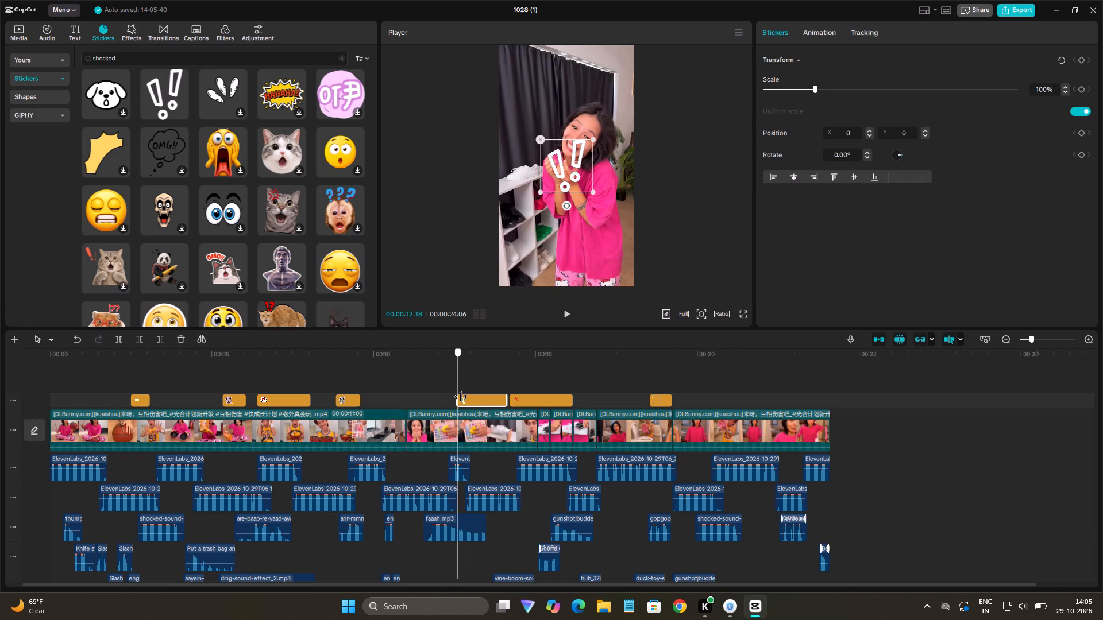
{"action": "left_click_drag", "start_coordinate": [461, 397], "coordinate": [522, 402]}
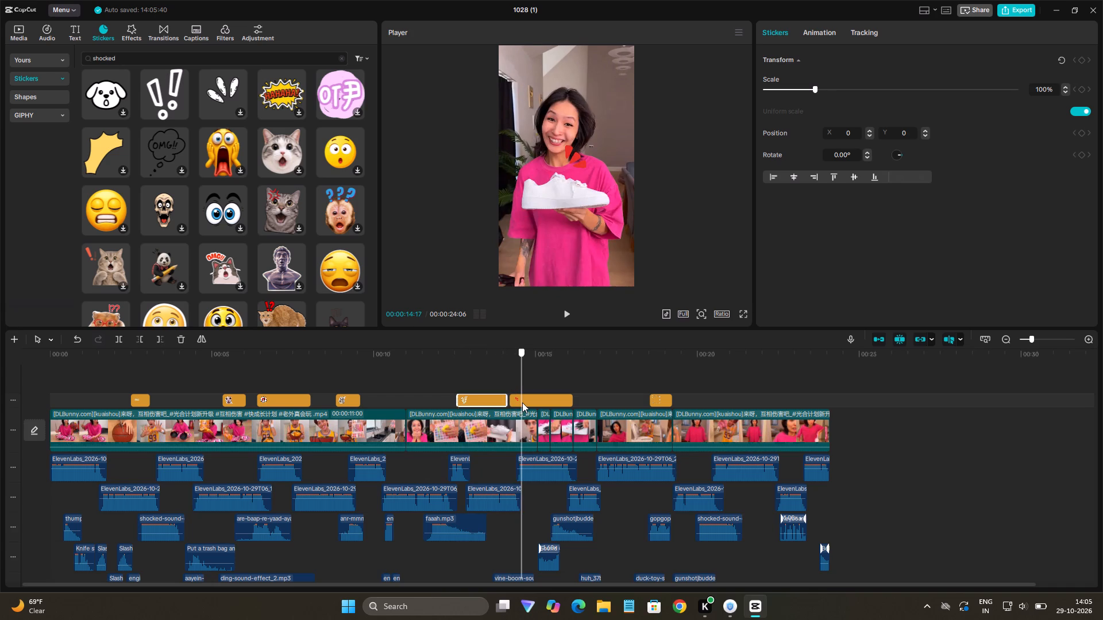
{"action": "left_click_drag", "start_coordinate": [522, 402], "coordinate": [521, 404]}
{"action": "left_click_drag", "start_coordinate": [521, 401], "coordinate": [593, 406]}
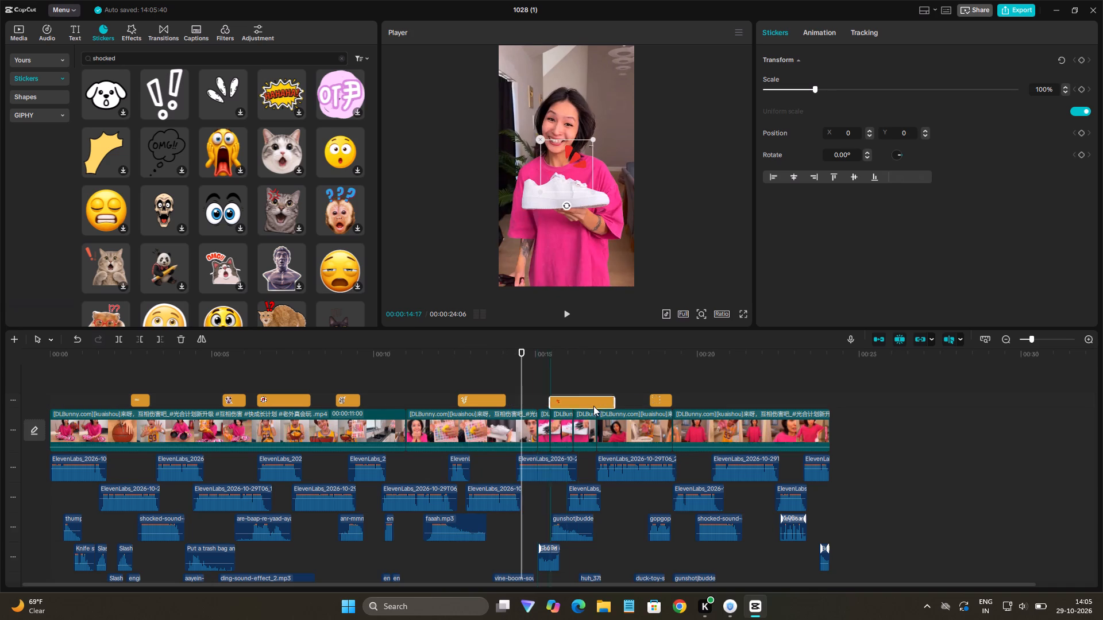
{"action": "left_click_drag", "start_coordinate": [593, 406], "coordinate": [694, 403]}
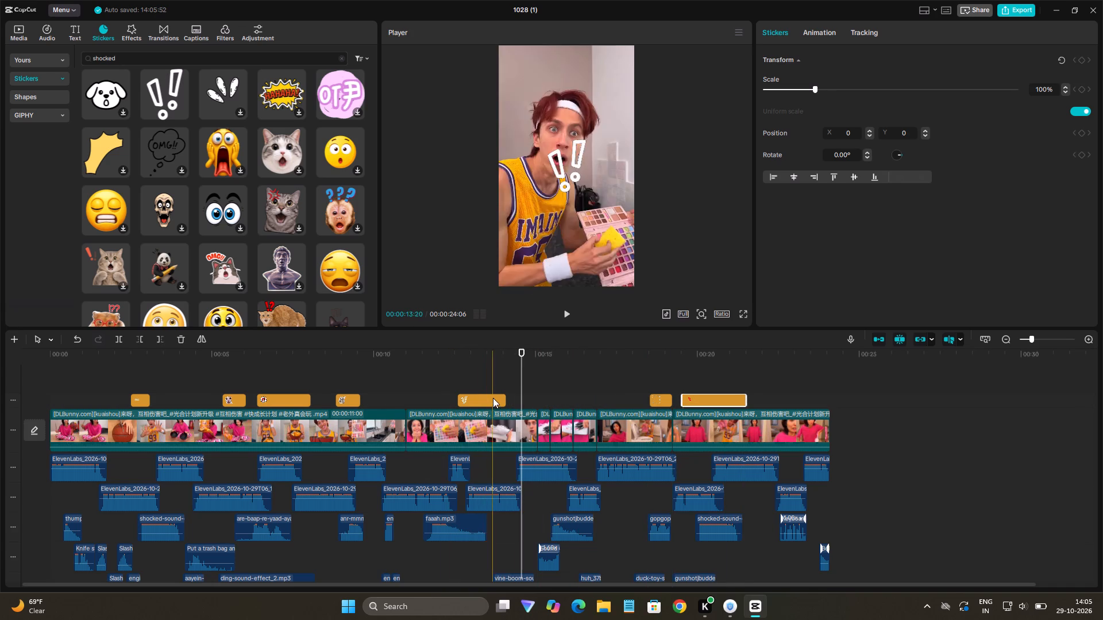
Move the "!!" sticker to about 14.5 seconds, place it at X 549, Y 1426, and play the shoe shot to check it.
{"action": "left_click_drag", "start_coordinate": [489, 398], "coordinate": [556, 402]}
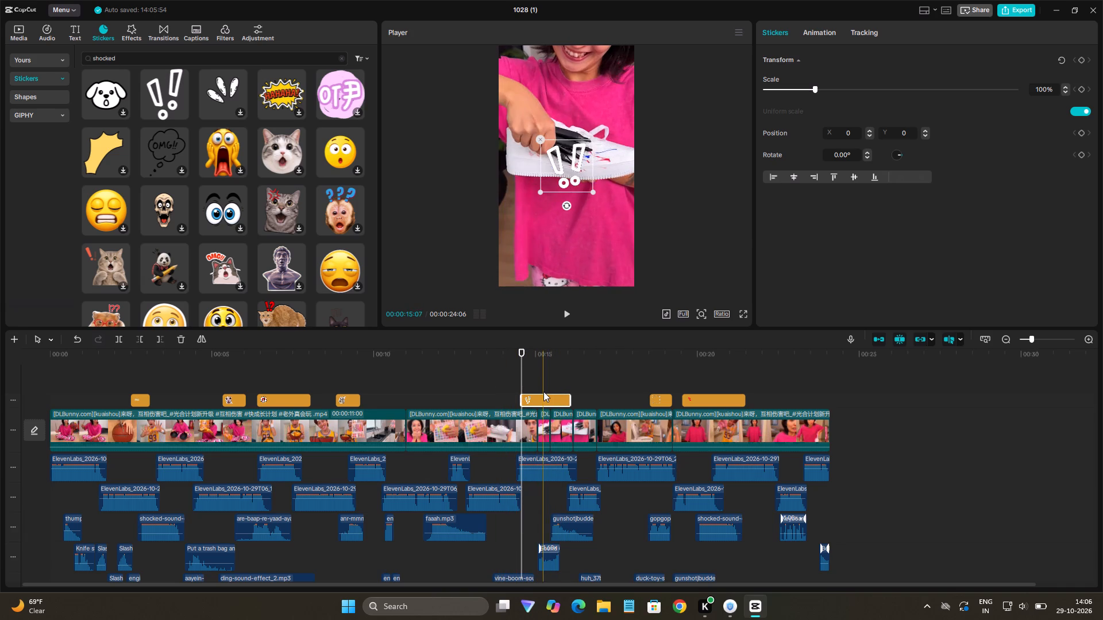
{"action": "left_click_drag", "start_coordinate": [569, 146], "coordinate": [581, 118]}
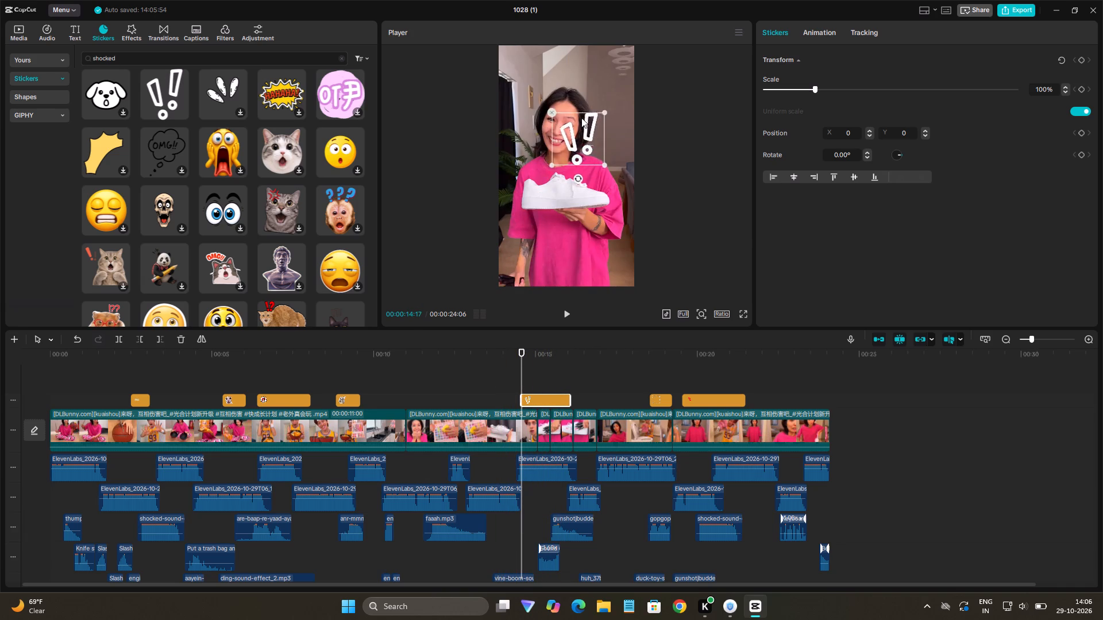
{"action": "left_click_drag", "start_coordinate": [581, 118], "coordinate": [603, 57]}
{"action": "key", "text": "space"}
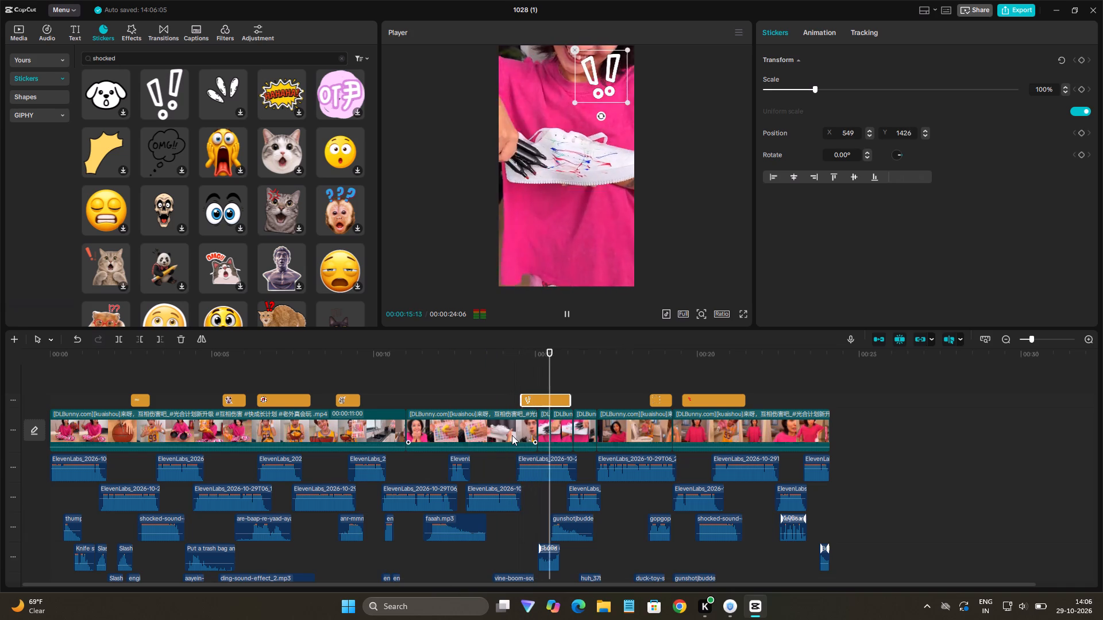
Extend the "!!" sticker's end to about 16.9 seconds and play the shoe shots to check it.
{"action": "key", "text": "space"}
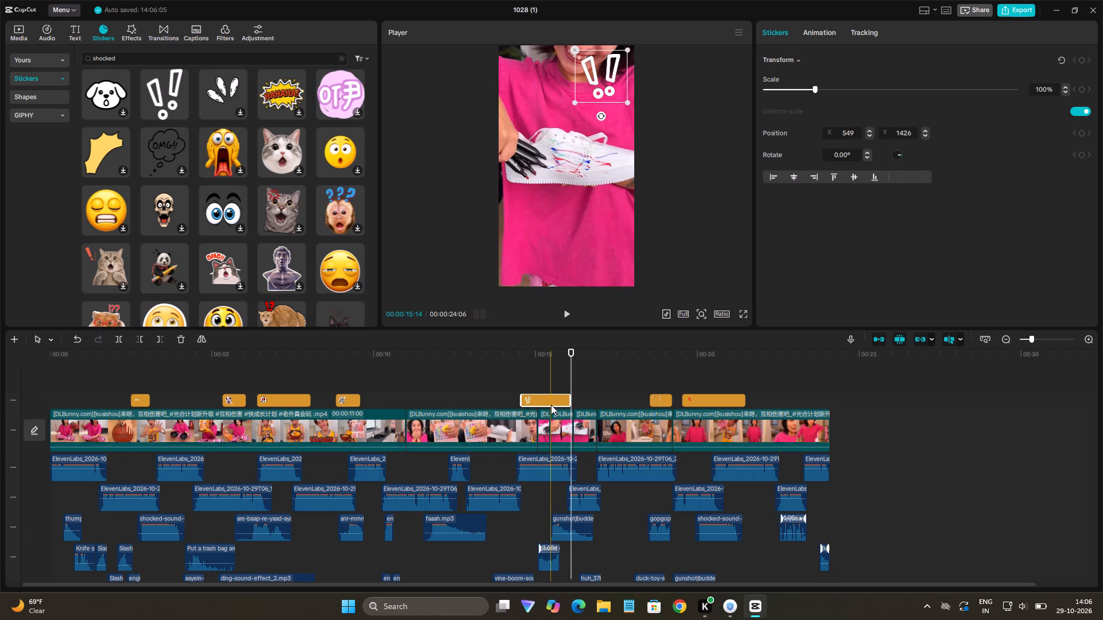
{"action": "left_click", "coordinate": [554, 400]}
{"action": "left_click_drag", "start_coordinate": [569, 399], "coordinate": [592, 404]}
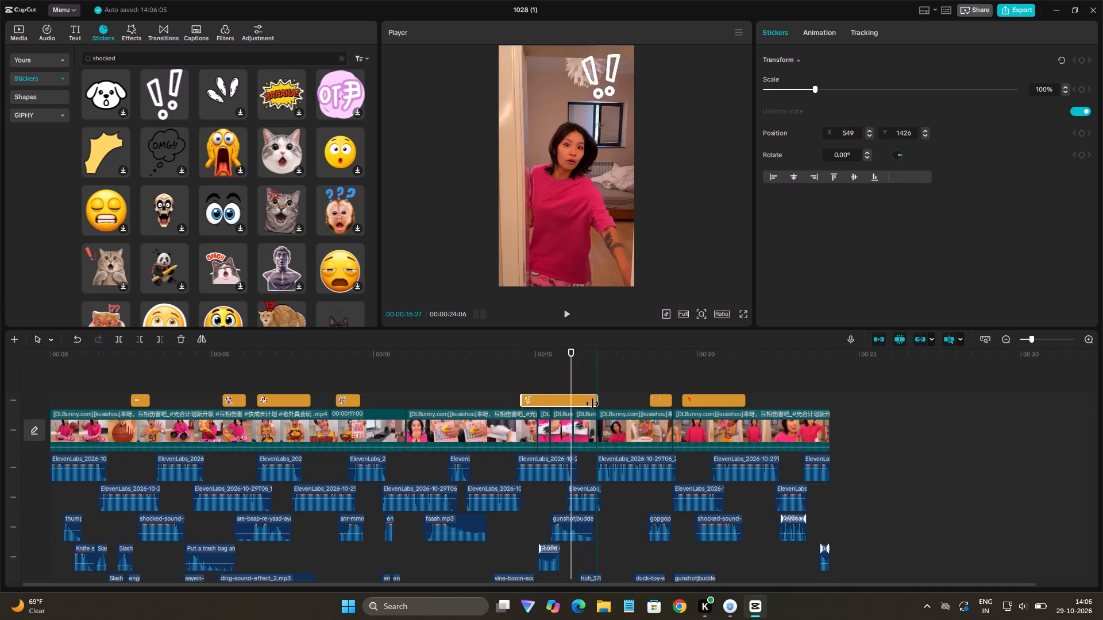
{"action": "left_click_drag", "start_coordinate": [592, 404], "coordinate": [593, 404]}
{"action": "left_click", "coordinate": [563, 392]}
{"action": "key", "text": "space"}
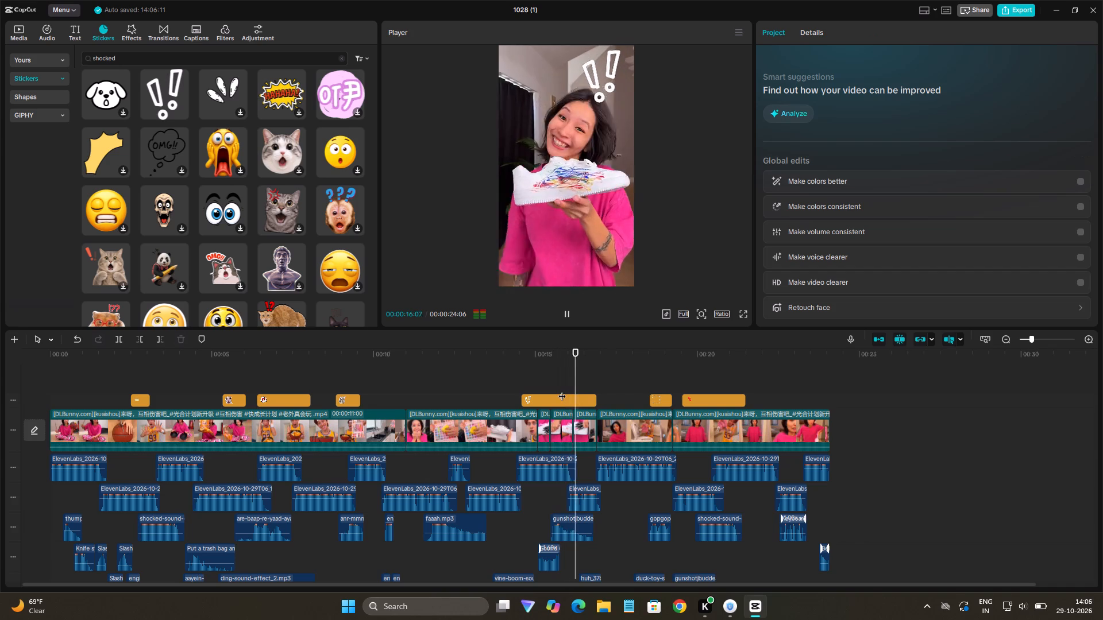
{"action": "key", "text": "space"}
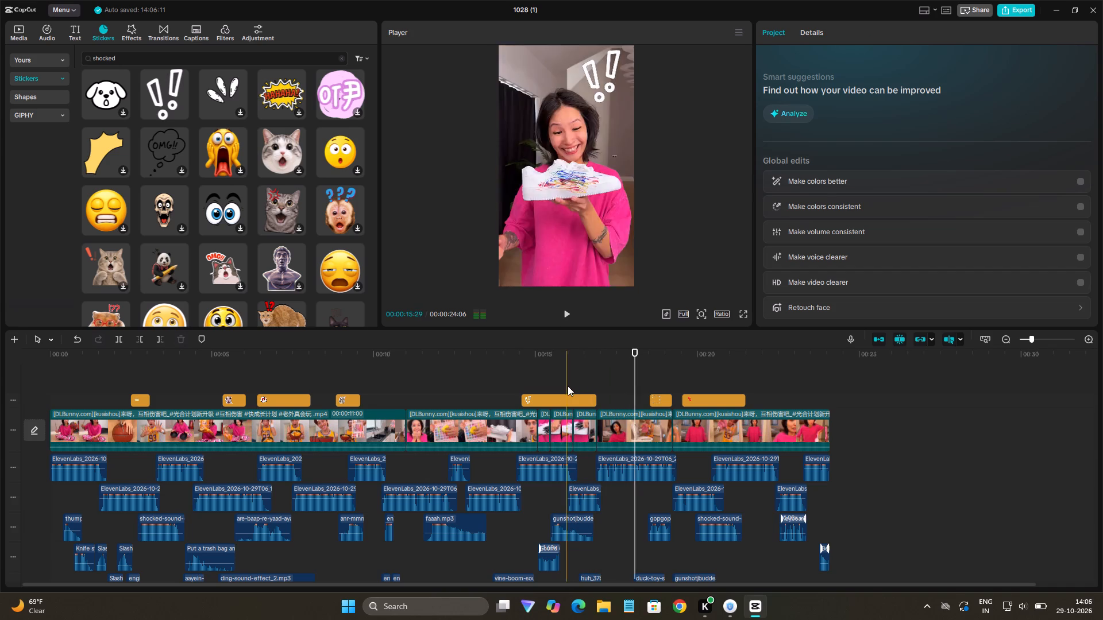
Play the closing shots, then move the red accent-strokes sticker to the video's end and trim it to run from about 23.4 to 24.1 seconds.
{"action": "key", "text": "space"}
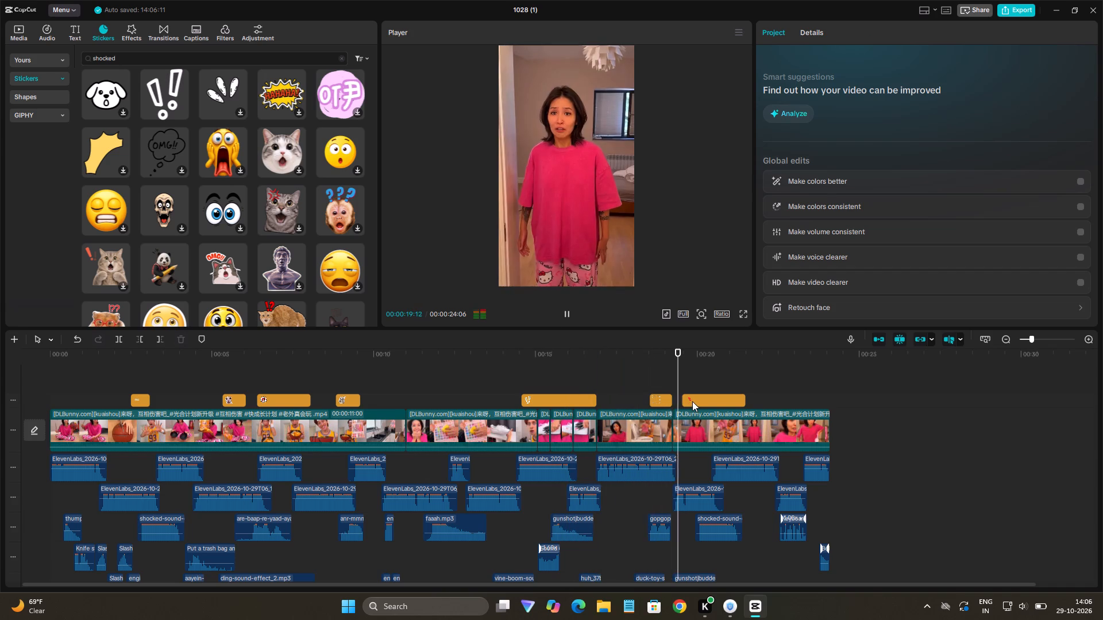
{"action": "key", "text": "space"}
{"action": "left_click", "coordinate": [693, 401]}
{"action": "key", "text": "space"}
{"action": "key", "text": "space"}
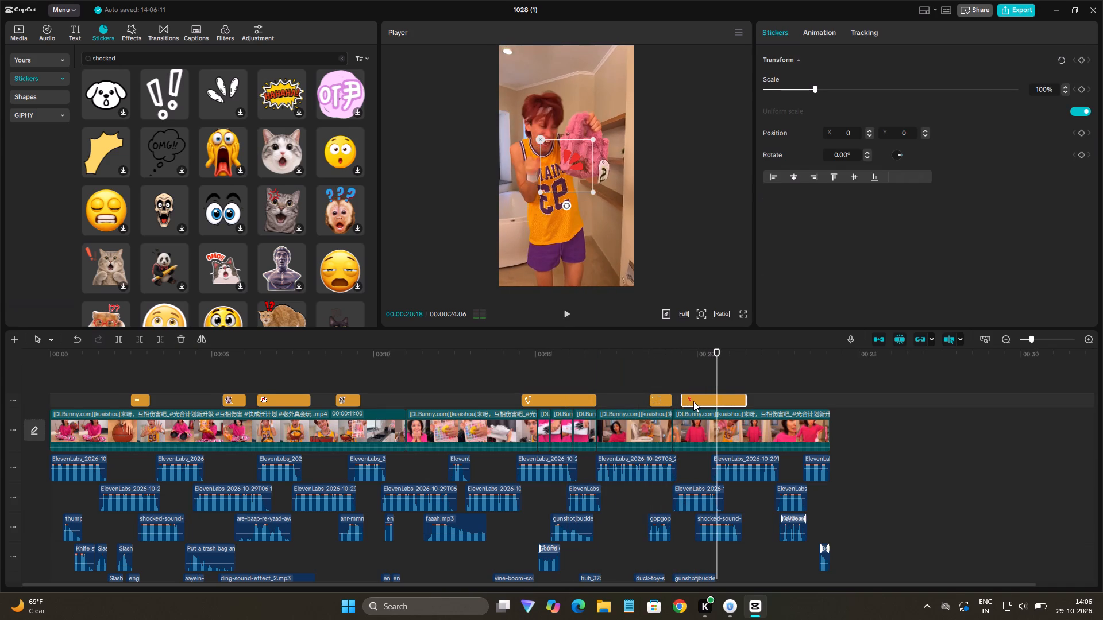
{"action": "key", "text": "space"}
{"action": "key", "text": "space"}
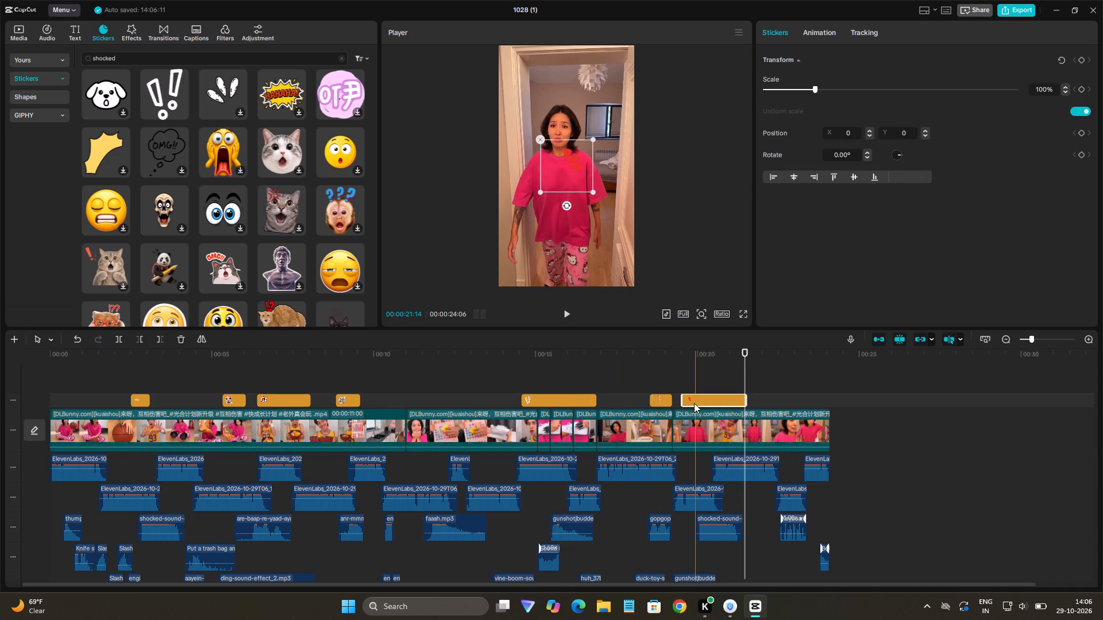
{"action": "key", "text": "space"}
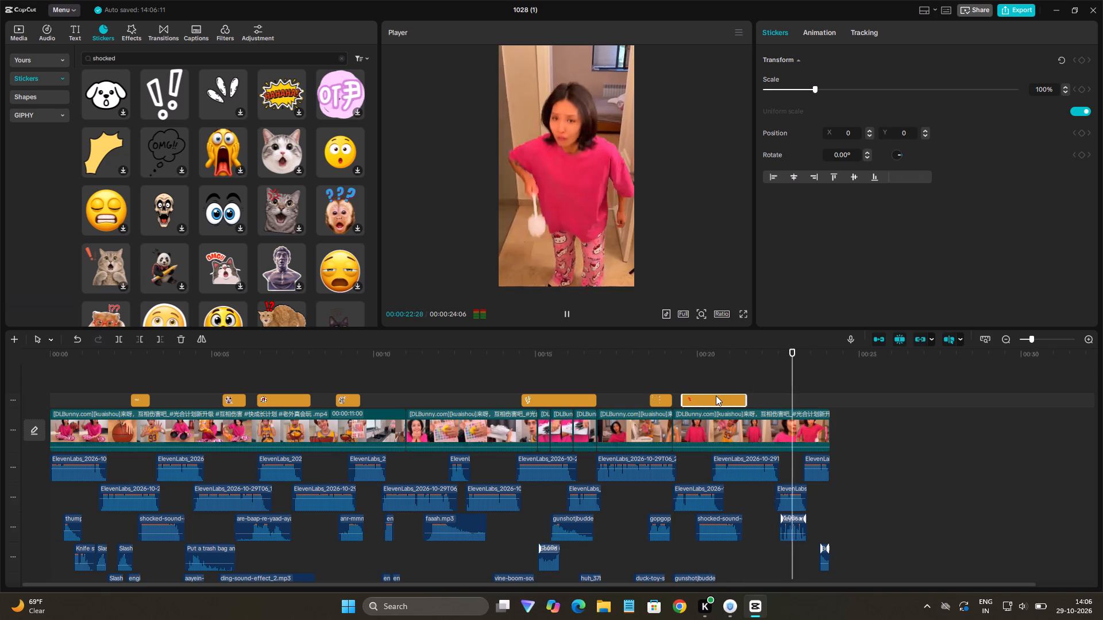
{"action": "key", "text": "space"}
{"action": "left_click_drag", "start_coordinate": [722, 400], "coordinate": [776, 402]}
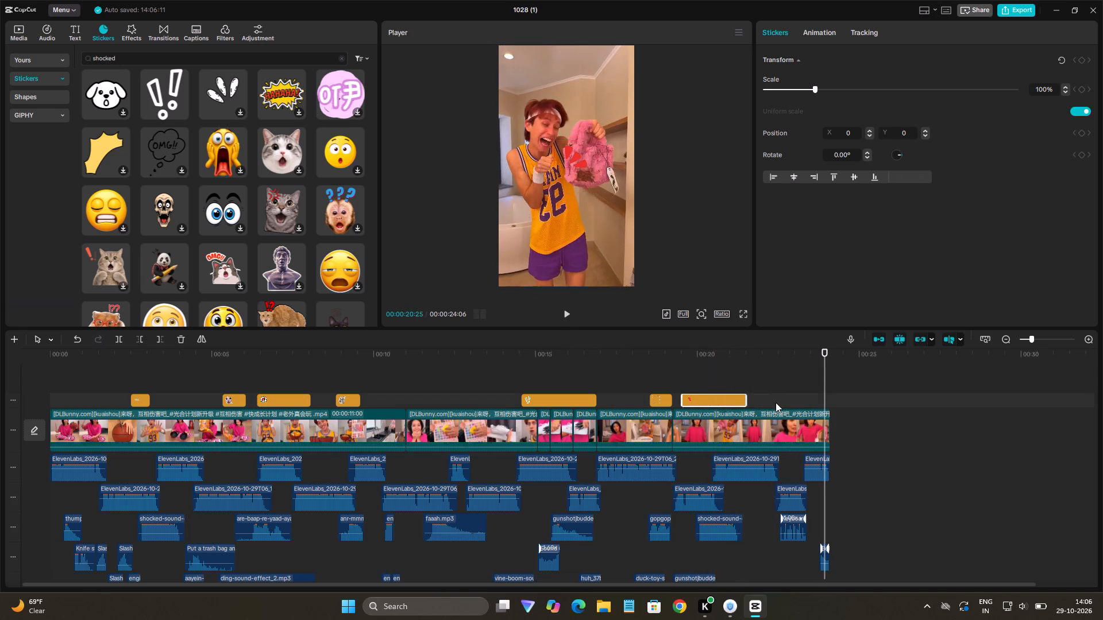
{"action": "left_click_drag", "start_coordinate": [776, 402], "coordinate": [804, 401]}
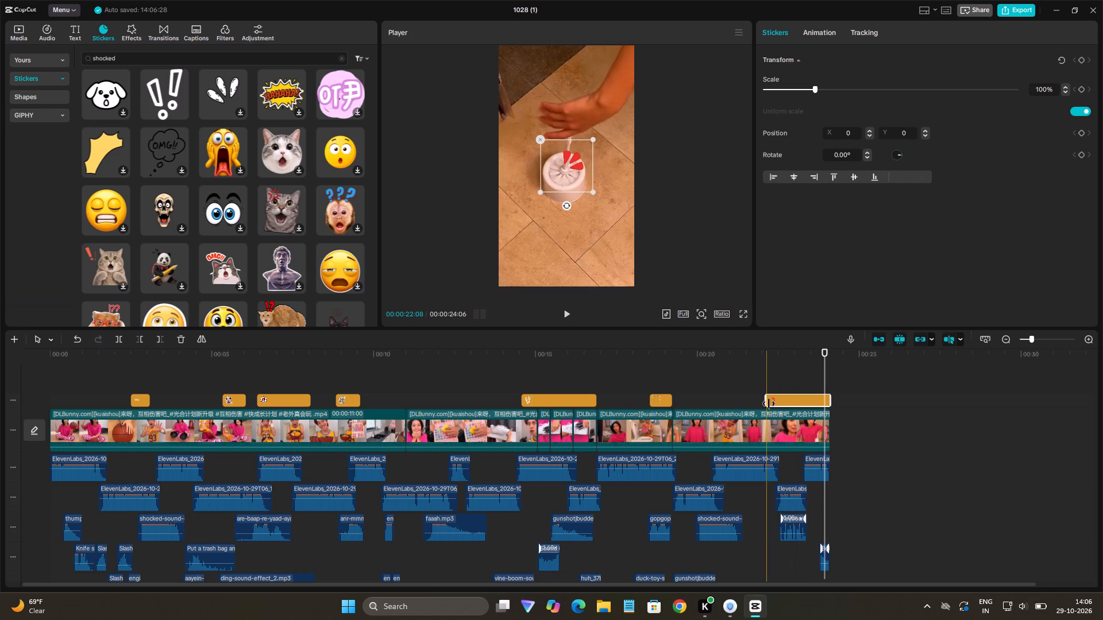
{"action": "left_click_drag", "start_coordinate": [765, 403], "coordinate": [806, 412]}
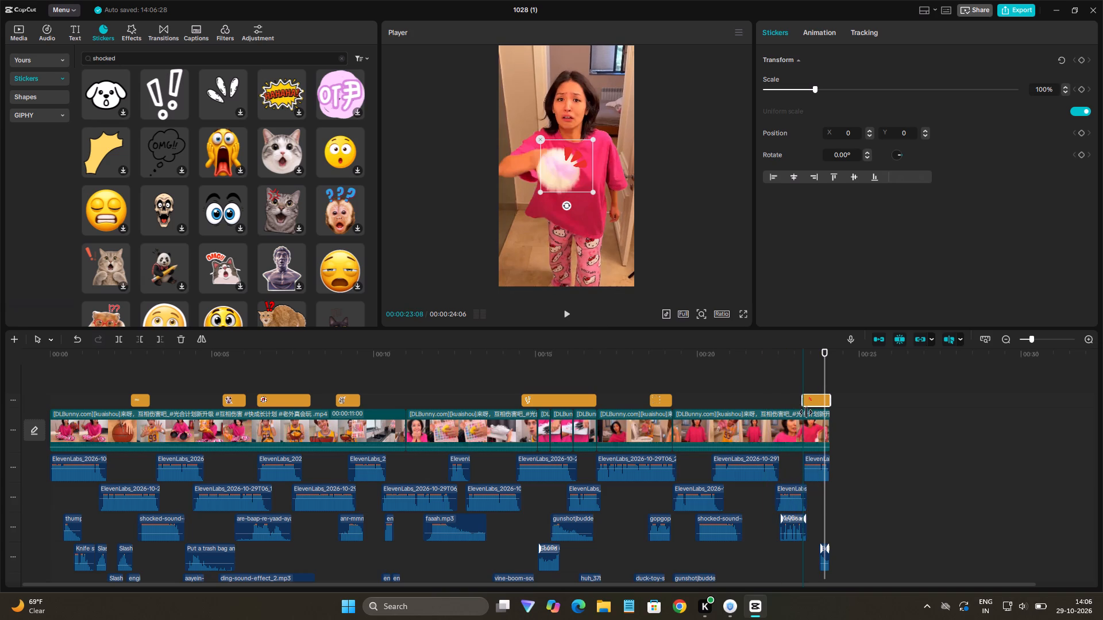
{"action": "left_click_drag", "start_coordinate": [806, 412], "coordinate": [809, 412]}
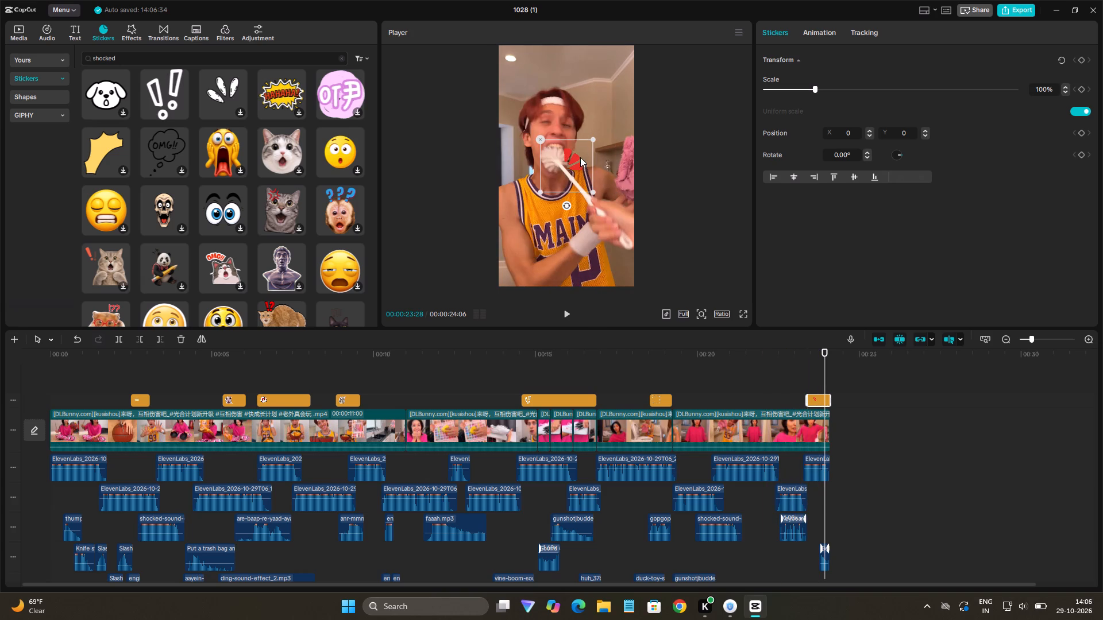
Mirror the red accent-strokes sticker, place it at X -673, Y 882 beside the man's head, scale it to 280%, rotate it -5.43°, and play from about 19.9 seconds.
{"action": "left_click", "coordinate": [202, 340]}
{"action": "left_click_drag", "start_coordinate": [554, 186], "coordinate": [519, 124]}
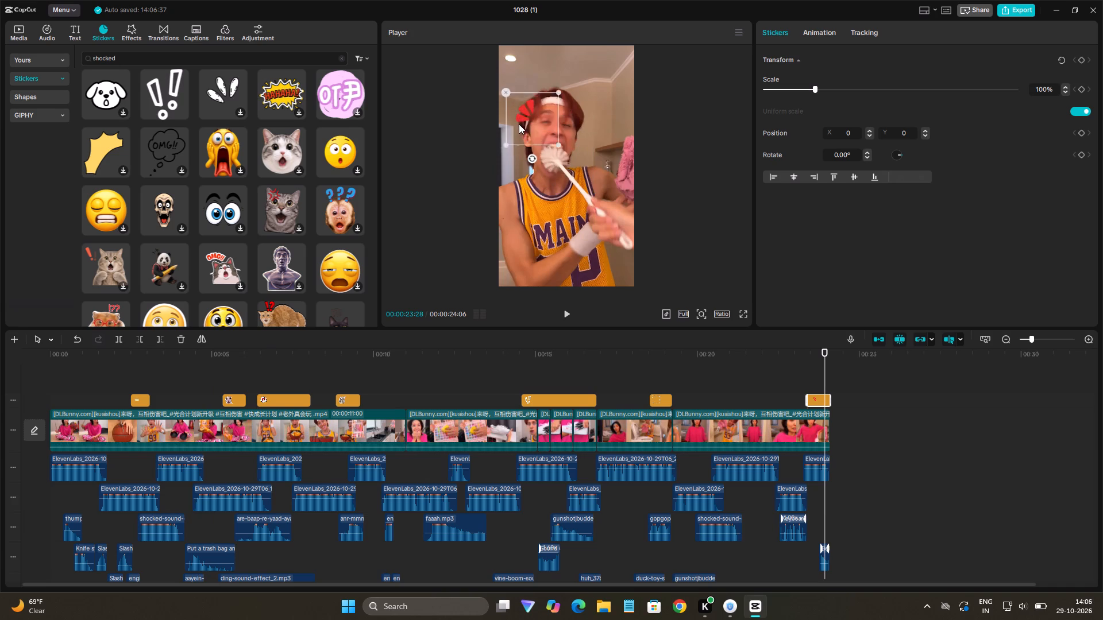
{"action": "left_click_drag", "start_coordinate": [519, 124], "coordinate": [519, 123]}
{"action": "left_click_drag", "start_coordinate": [560, 128], "coordinate": [650, 193]}
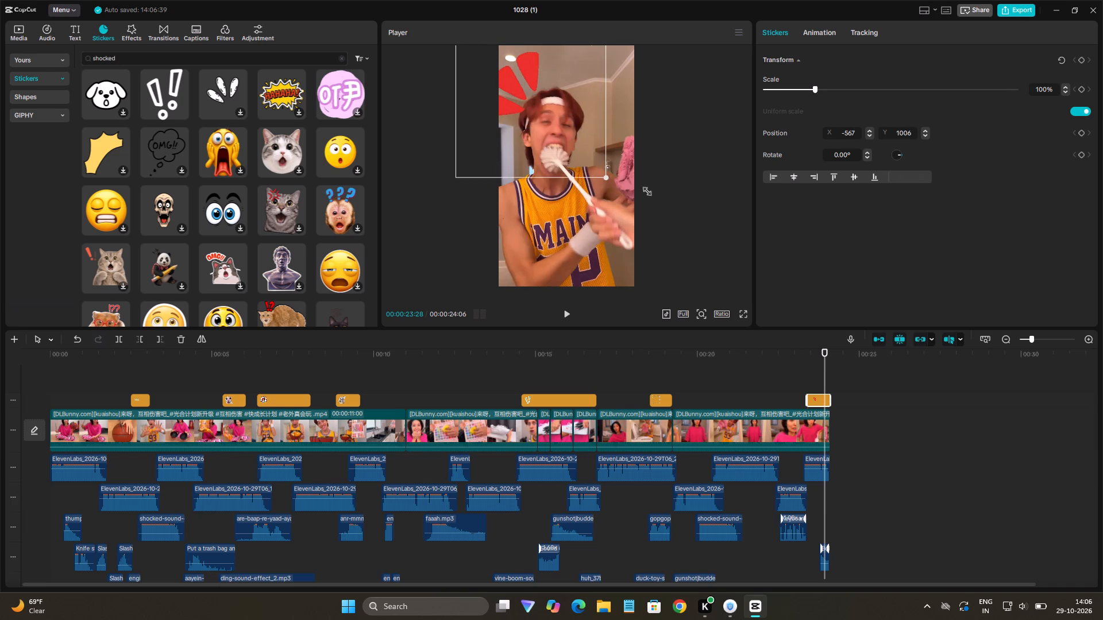
{"action": "left_click_drag", "start_coordinate": [650, 193], "coordinate": [650, 192]}
{"action": "left_click_drag", "start_coordinate": [574, 153], "coordinate": [568, 161]}
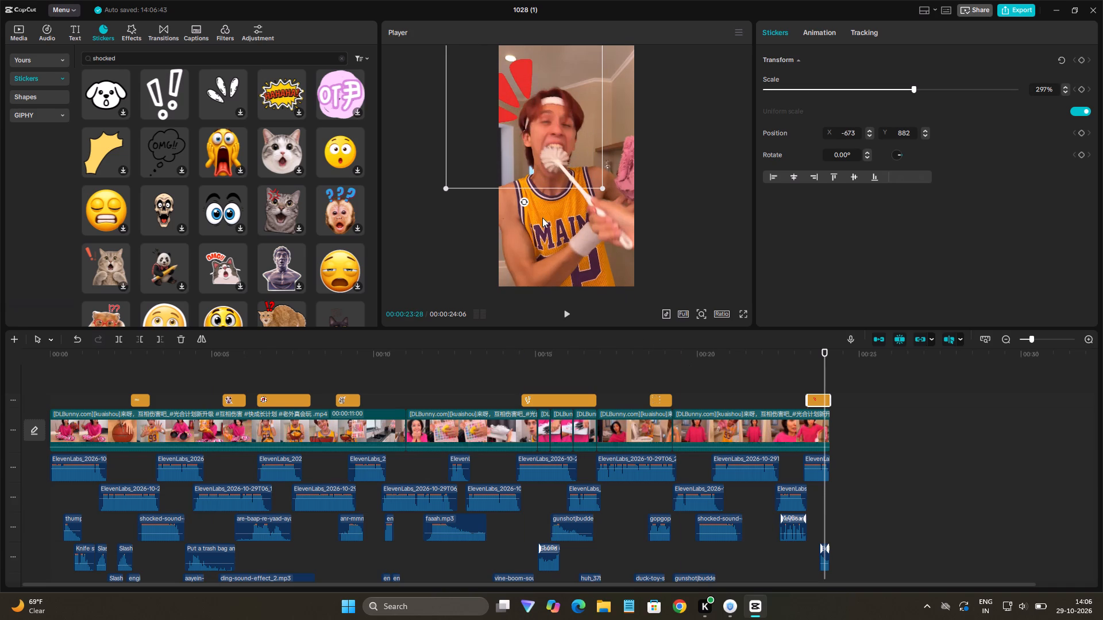
{"action": "left_click_drag", "start_coordinate": [447, 186], "coordinate": [452, 182]}
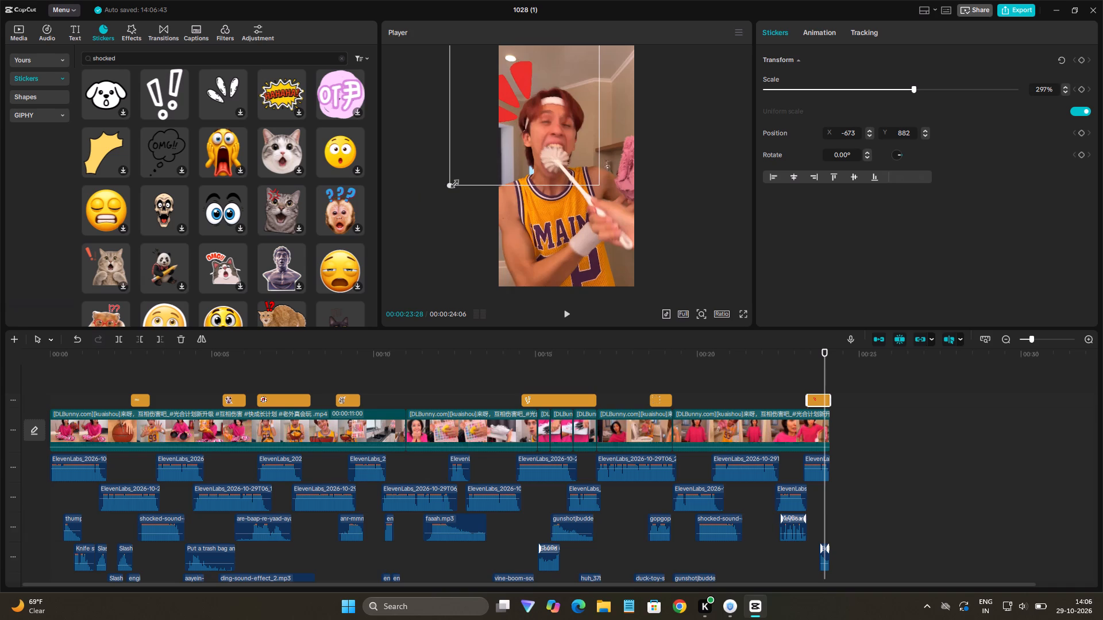
{"action": "left_click_drag", "start_coordinate": [452, 182], "coordinate": [455, 181]}
{"action": "left_click_drag", "start_coordinate": [528, 197], "coordinate": [530, 196]}
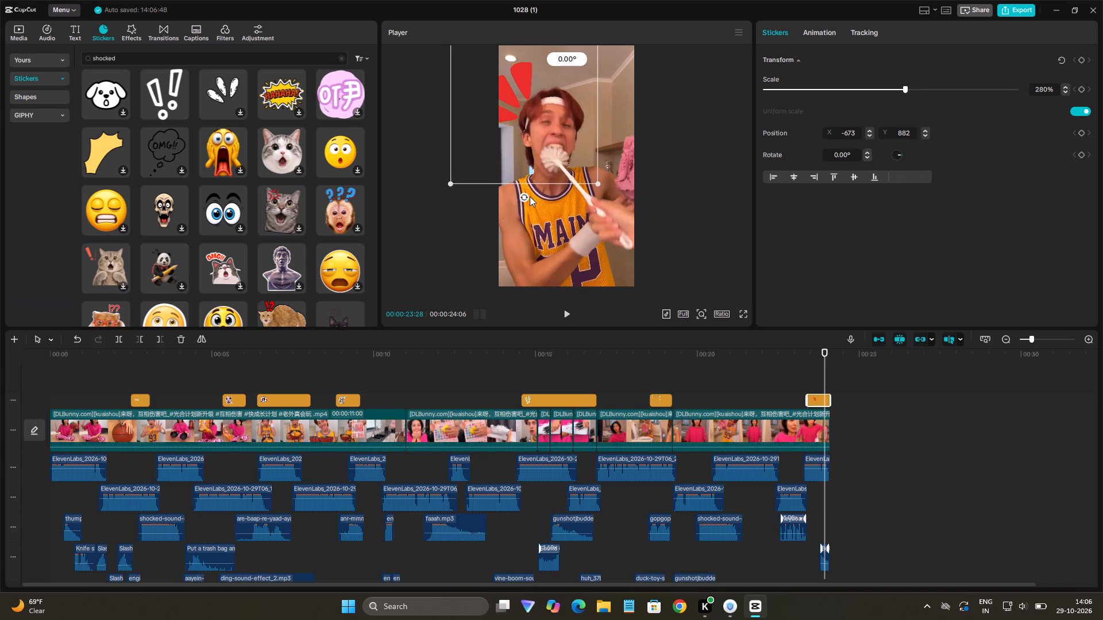
{"action": "left_click_drag", "start_coordinate": [530, 196], "coordinate": [536, 195]}
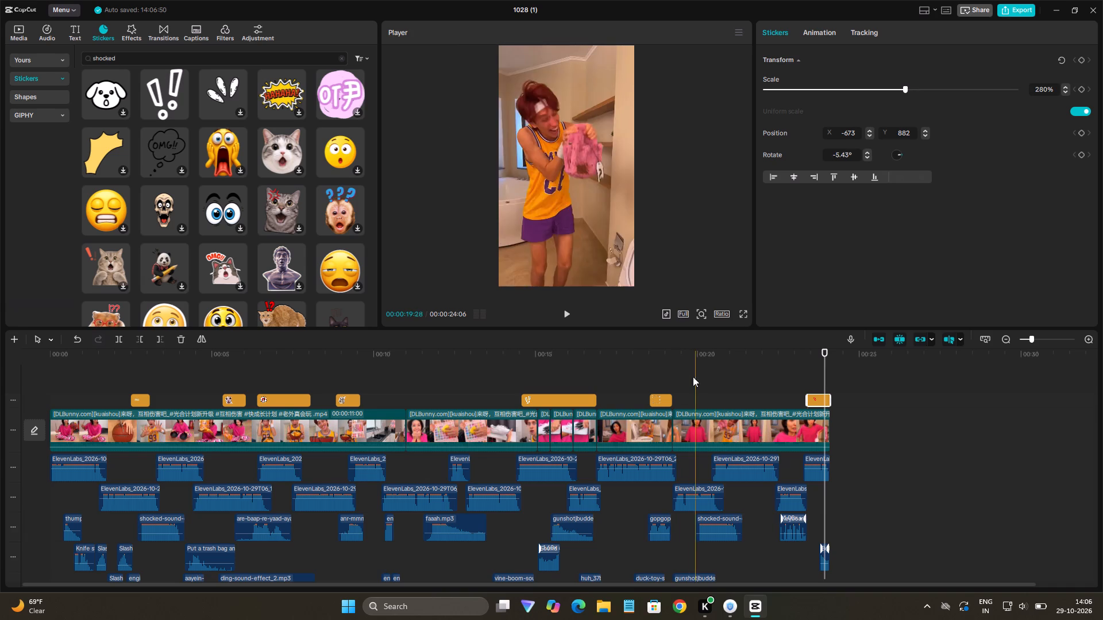
{"action": "left_click", "coordinate": [693, 377]}
{"action": "key", "text": "space"}
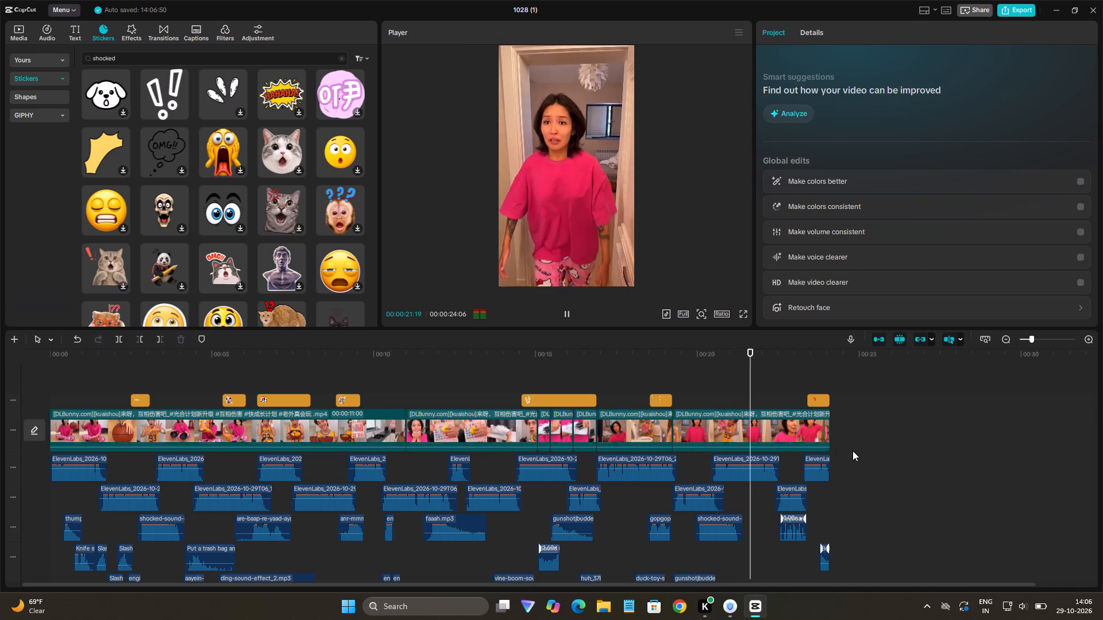
{"action": "key", "text": "space"}
Browse the "shocked" sticker results for another reaction sticker.
{"action": "scroll", "coordinate": [269, 201], "scroll_direction": "down", "scroll_amount": 1}
{"action": "scroll", "coordinate": [215, 234], "scroll_direction": "down", "scroll_amount": 1}
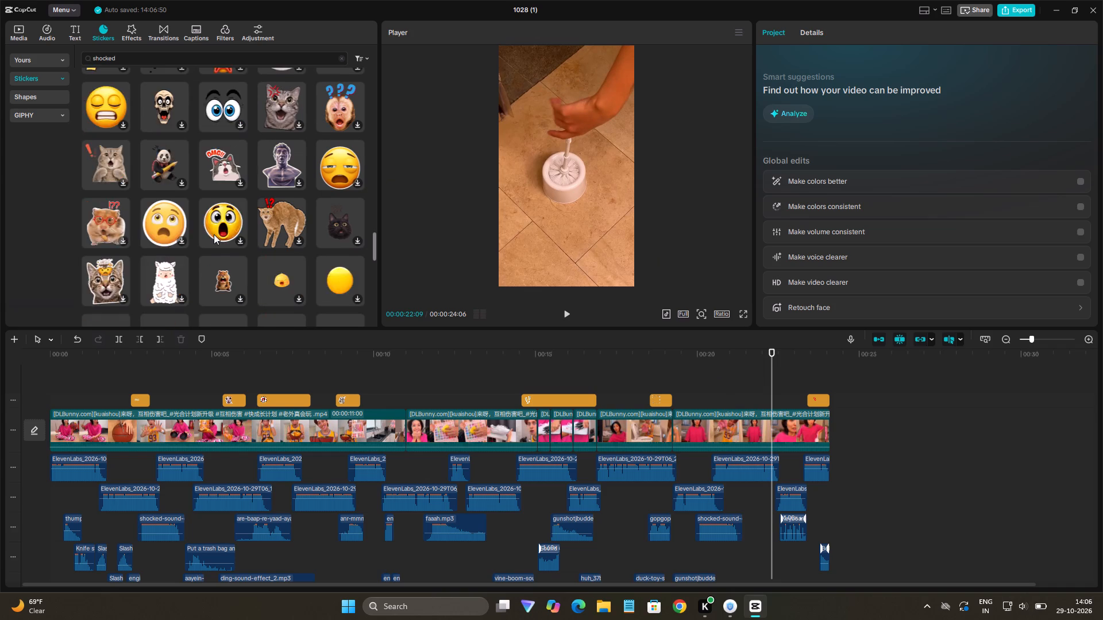
{"action": "scroll", "coordinate": [214, 234], "scroll_direction": "down", "scroll_amount": 1}
{"action": "scroll", "coordinate": [209, 234], "scroll_direction": "up", "scroll_amount": 6}
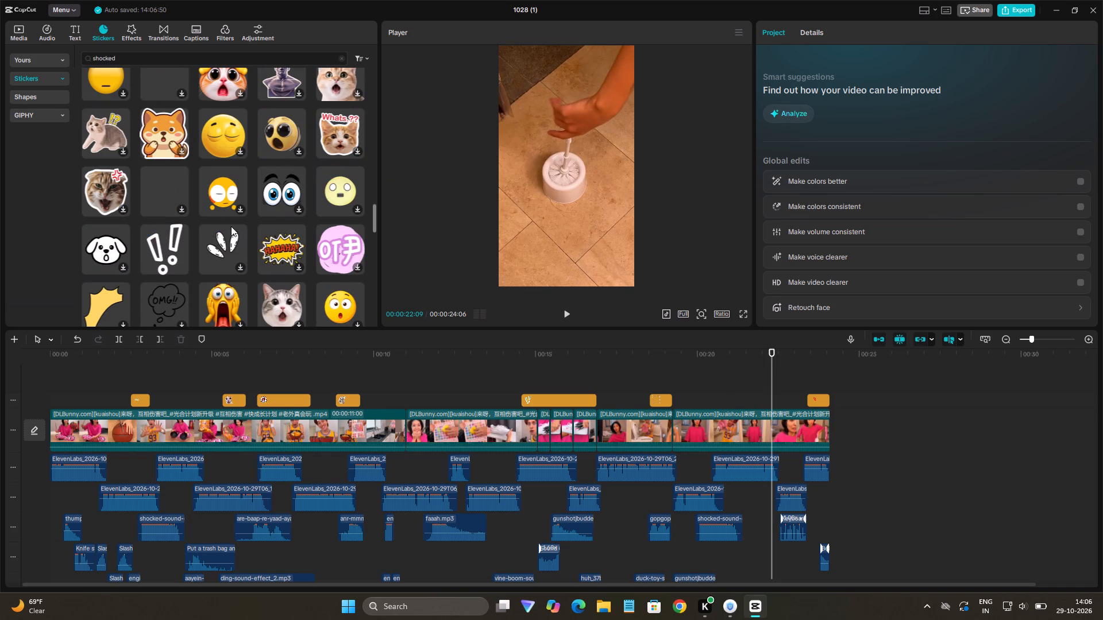
{"action": "scroll", "coordinate": [214, 237], "scroll_direction": "up", "scroll_amount": 7}
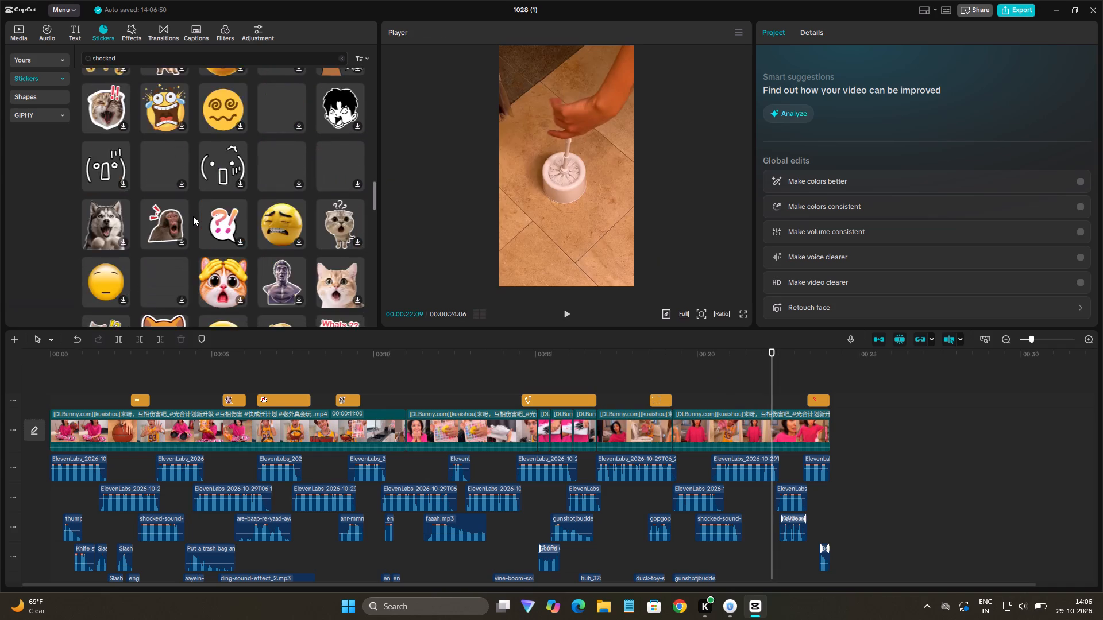
{"action": "scroll", "coordinate": [193, 216], "scroll_direction": "up", "scroll_amount": 6}
{"action": "scroll", "coordinate": [79, 250], "scroll_direction": "down", "scroll_amount": 2}
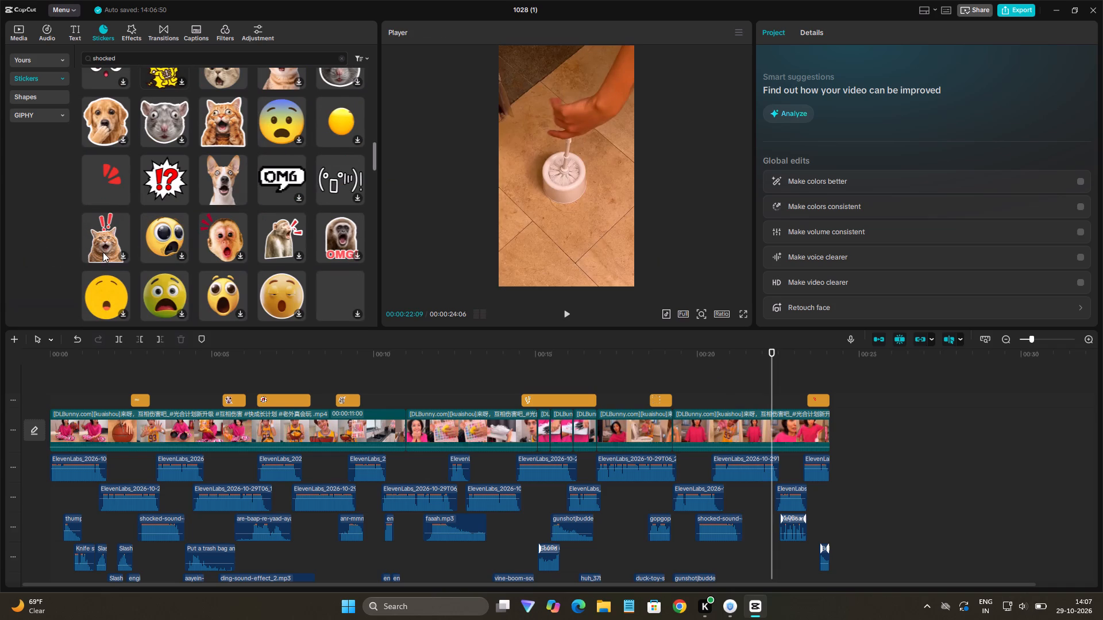
{"action": "scroll", "coordinate": [152, 257], "scroll_direction": "down", "scroll_amount": 1}
{"action": "scroll", "coordinate": [232, 216], "scroll_direction": "up", "scroll_amount": 4}
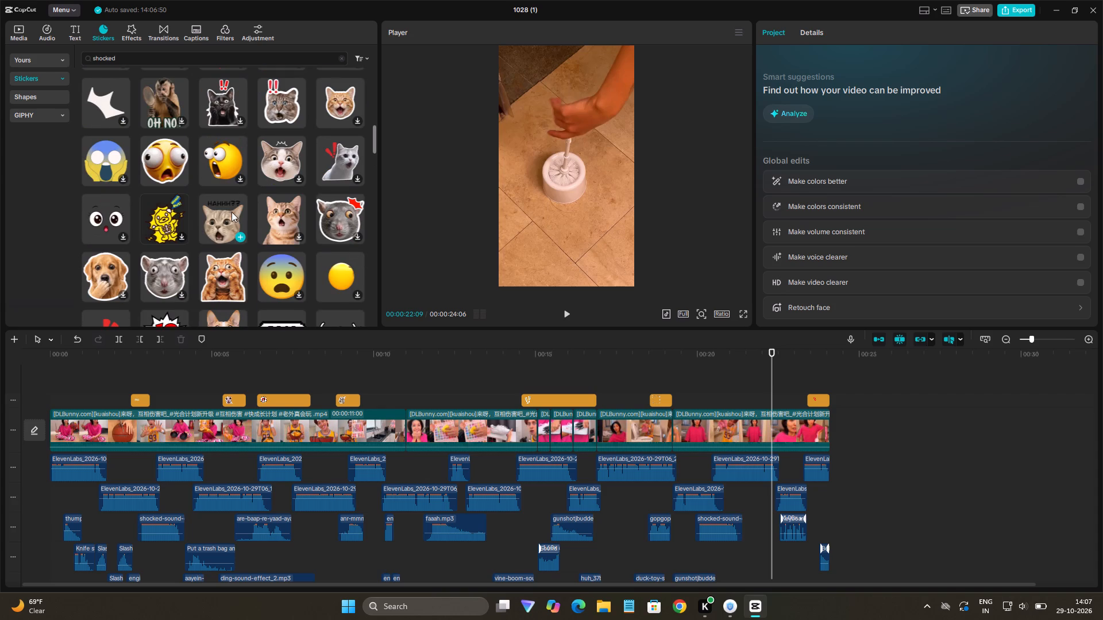
{"action": "scroll", "coordinate": [231, 273], "scroll_direction": "down", "scroll_amount": 2}
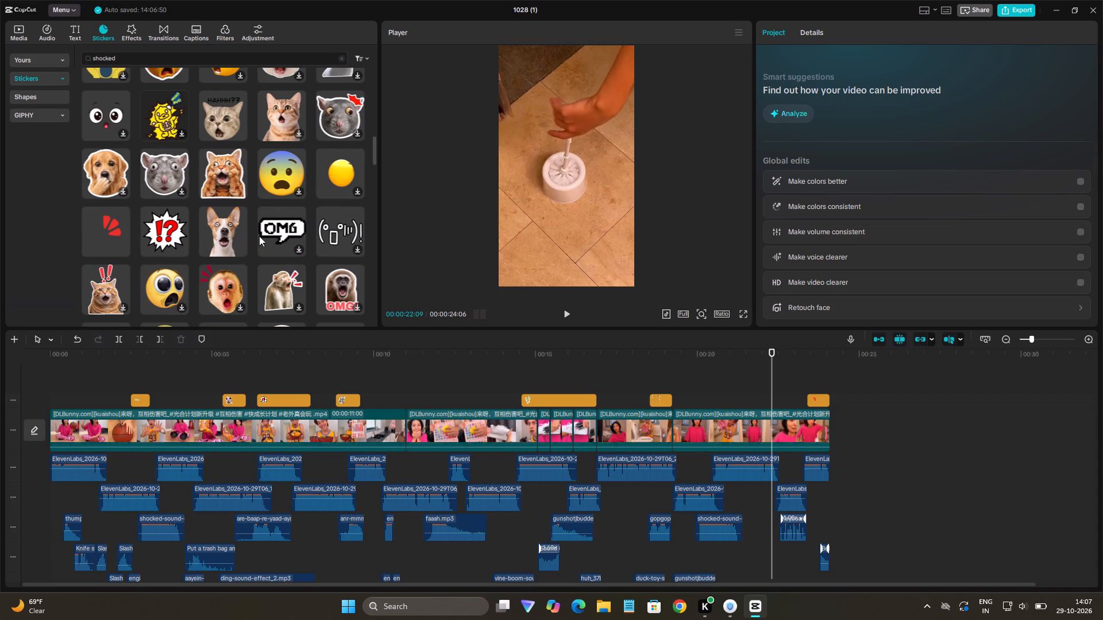
{"action": "scroll", "coordinate": [241, 214], "scroll_direction": "up", "scroll_amount": 2}
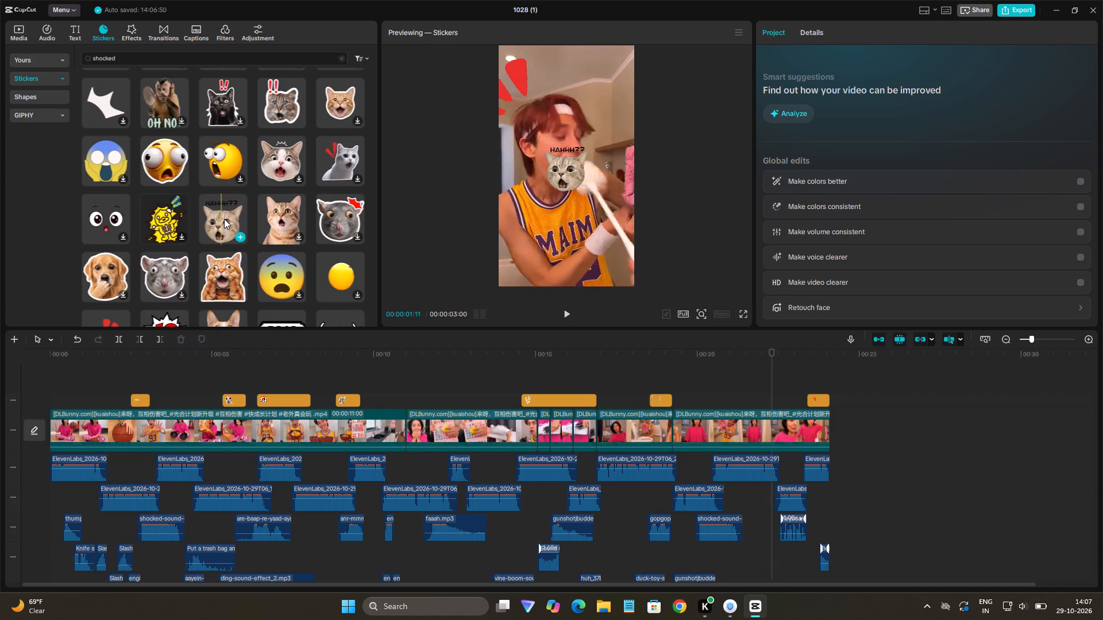
Add the "HAHHH??" cat sticker on a new track at about 16.2 seconds, play it, and trim its end to about 17.3 seconds.
{"action": "left_click_drag", "start_coordinate": [219, 215], "coordinate": [485, 445]}
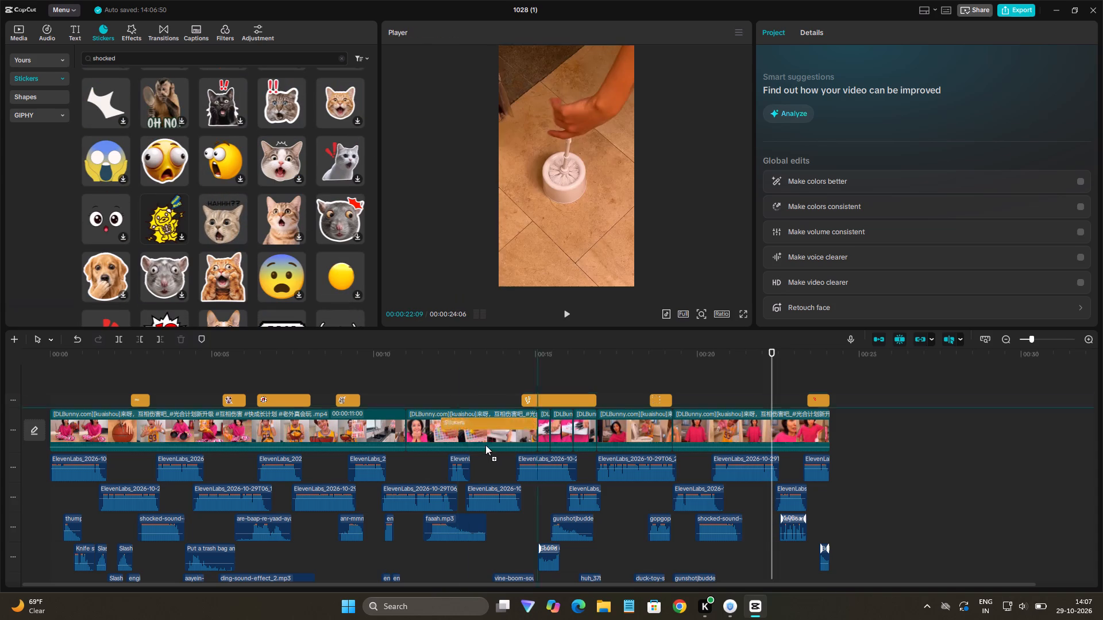
{"action": "left_click_drag", "start_coordinate": [485, 445], "coordinate": [213, 559]}
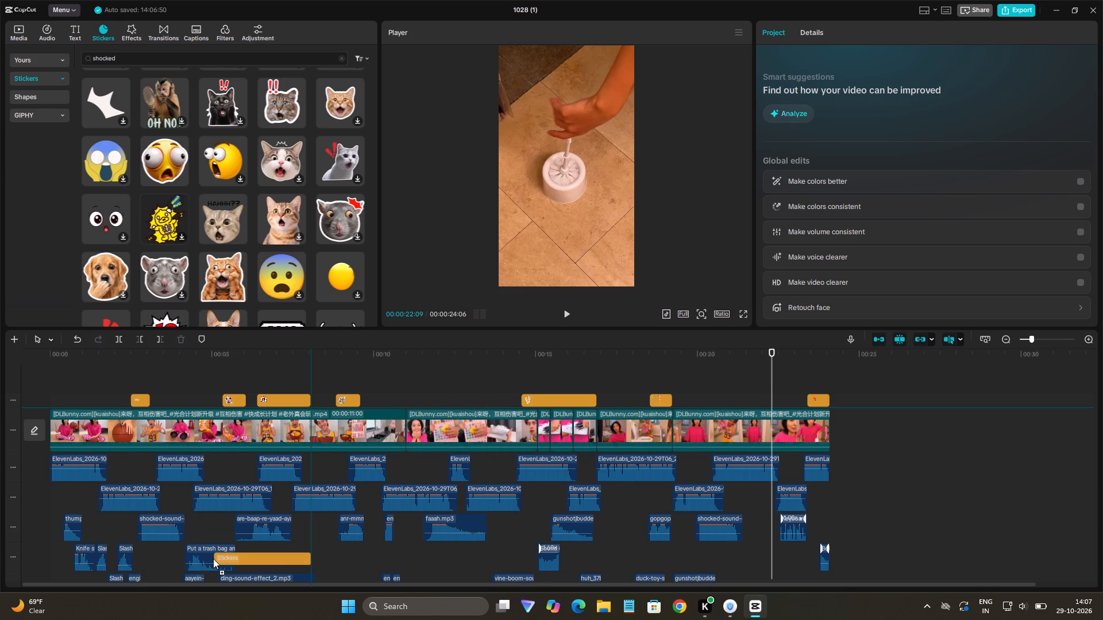
{"action": "left_click_drag", "start_coordinate": [213, 559], "coordinate": [323, 580]}
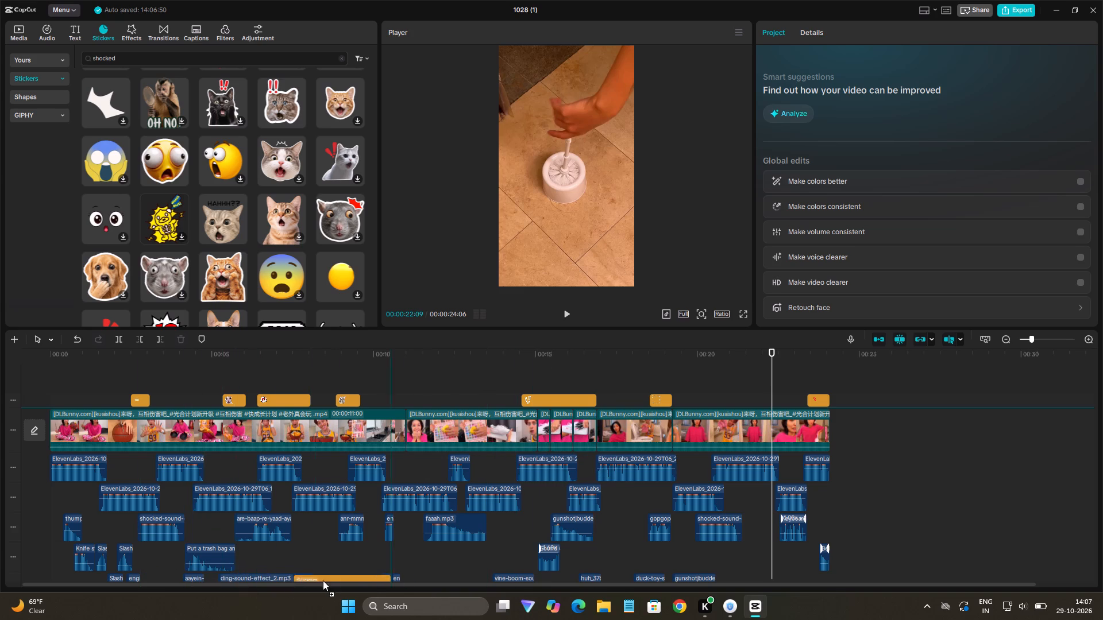
{"action": "left_click_drag", "start_coordinate": [323, 580], "coordinate": [578, 541]}
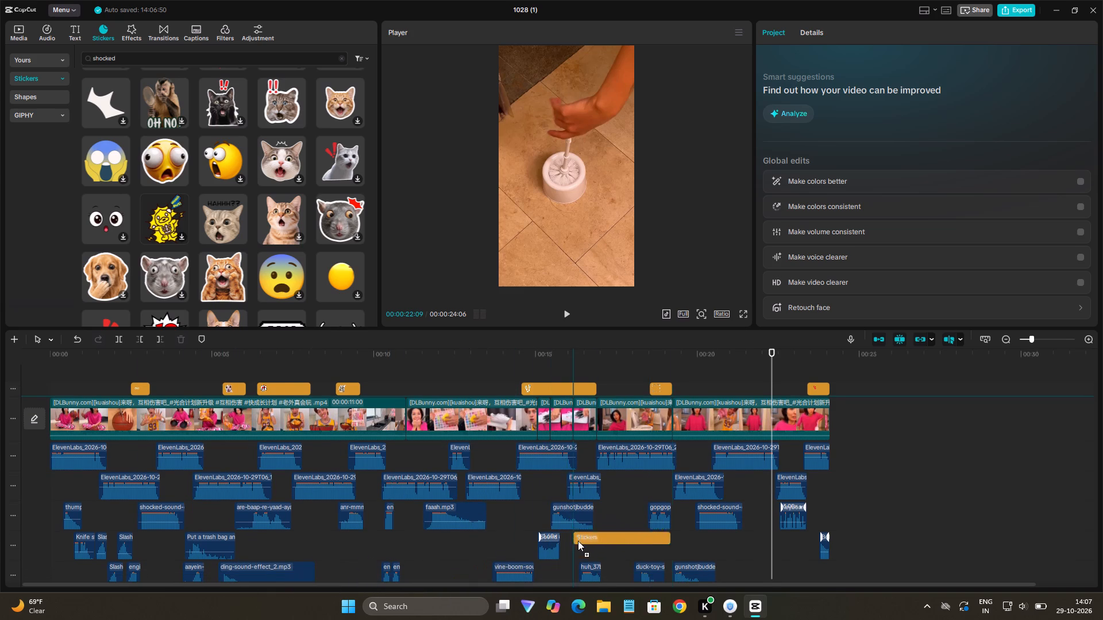
{"action": "left_click_drag", "start_coordinate": [578, 541], "coordinate": [573, 380]}
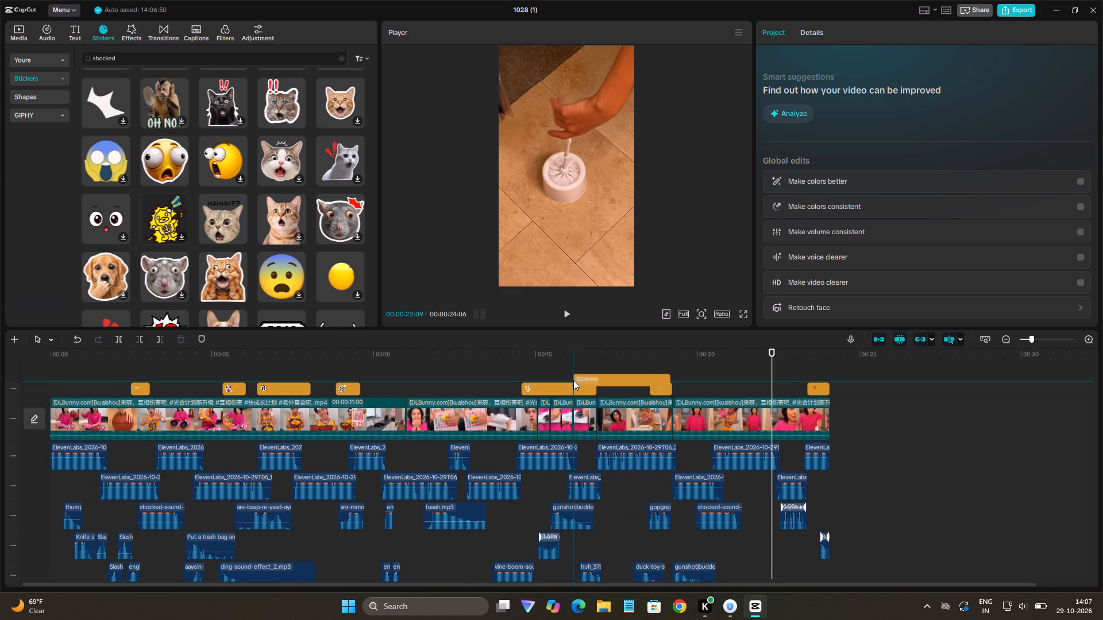
{"action": "left_click", "coordinate": [573, 376]}
{"action": "key", "text": "space"}
{"action": "key", "text": "space"}
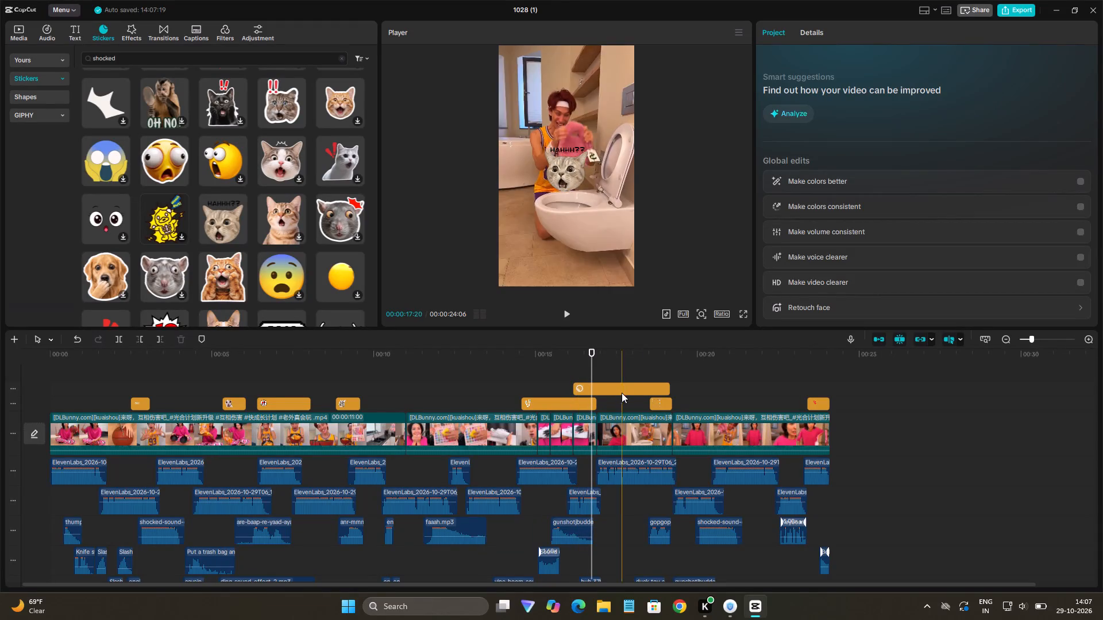
{"action": "left_click", "coordinate": [670, 392]}
{"action": "left_click_drag", "start_coordinate": [670, 392], "coordinate": [607, 417]}
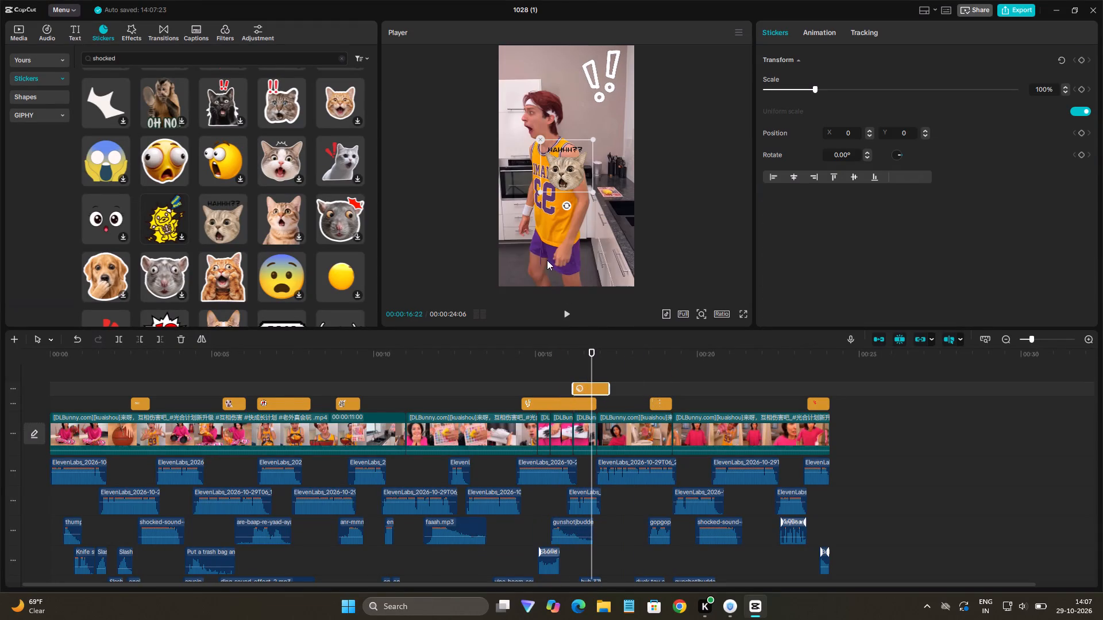
Move the "HAHHH??" cat sticker to X 0, Y -969, scale it to 70%, and play from about 15.3 seconds.
{"action": "left_click_drag", "start_coordinate": [568, 154], "coordinate": [568, 215]}
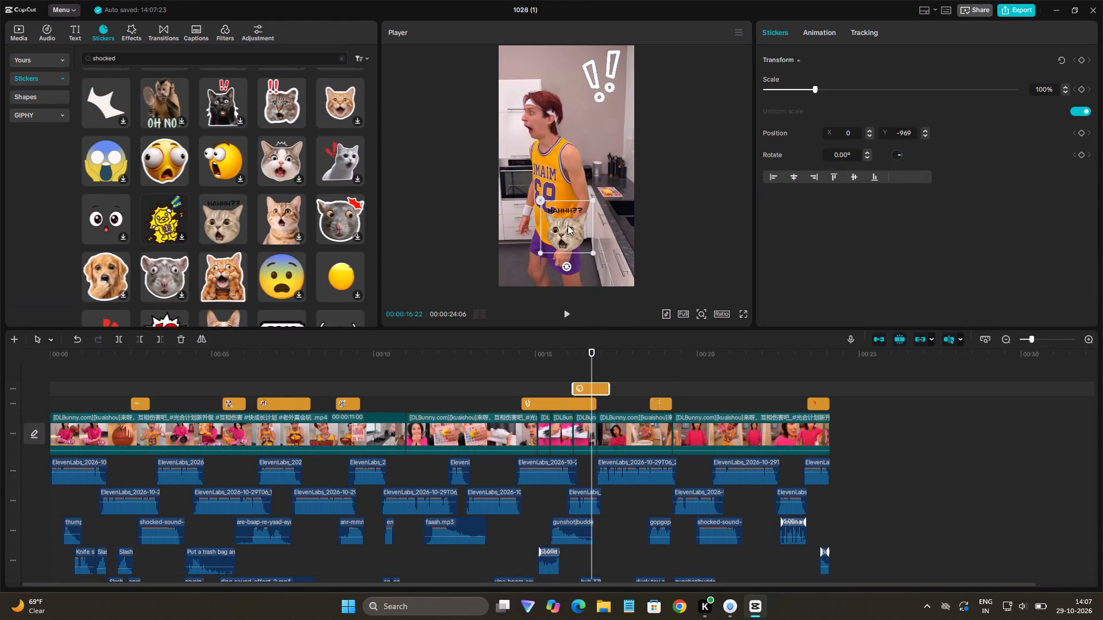
{"action": "left_click_drag", "start_coordinate": [595, 253], "coordinate": [586, 235]}
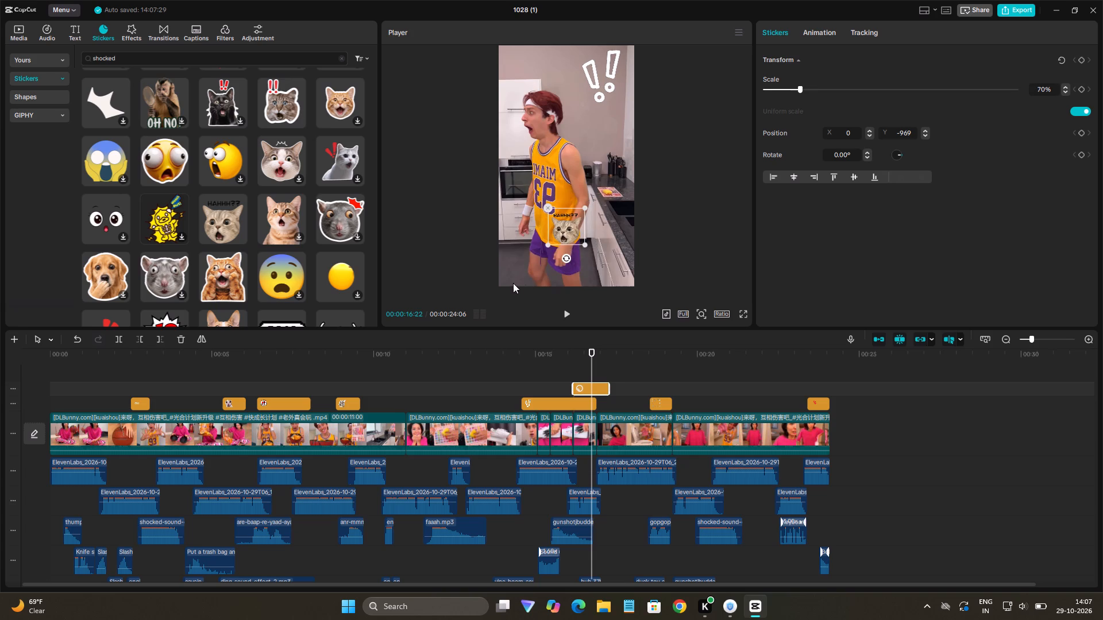
{"action": "left_click", "coordinate": [546, 366]}
{"action": "key", "text": "space"}
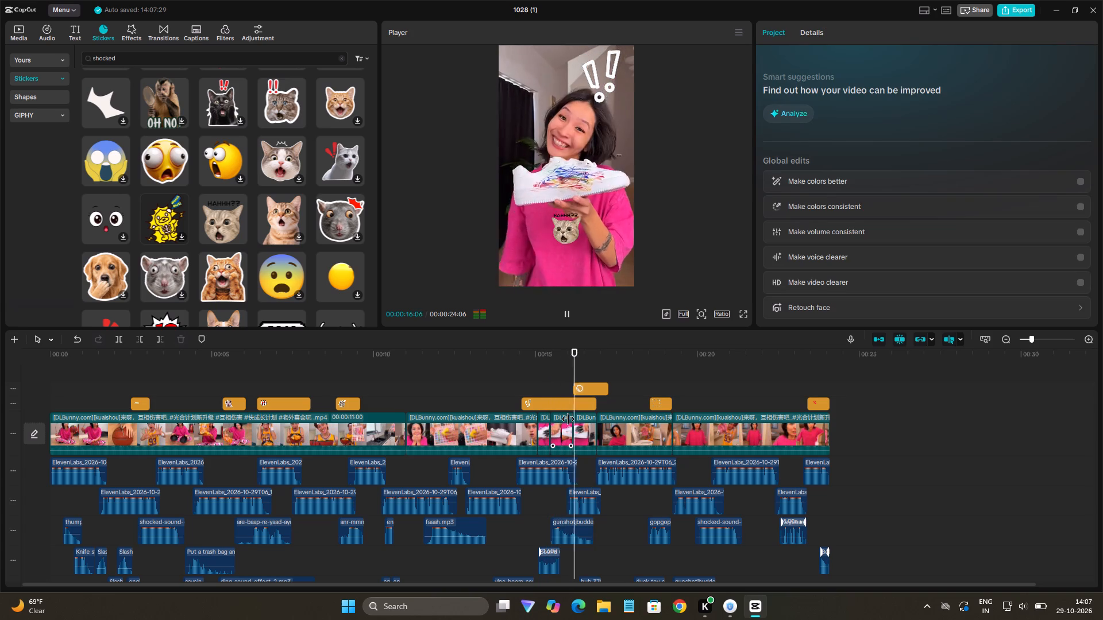
{"action": "key", "text": "space"}
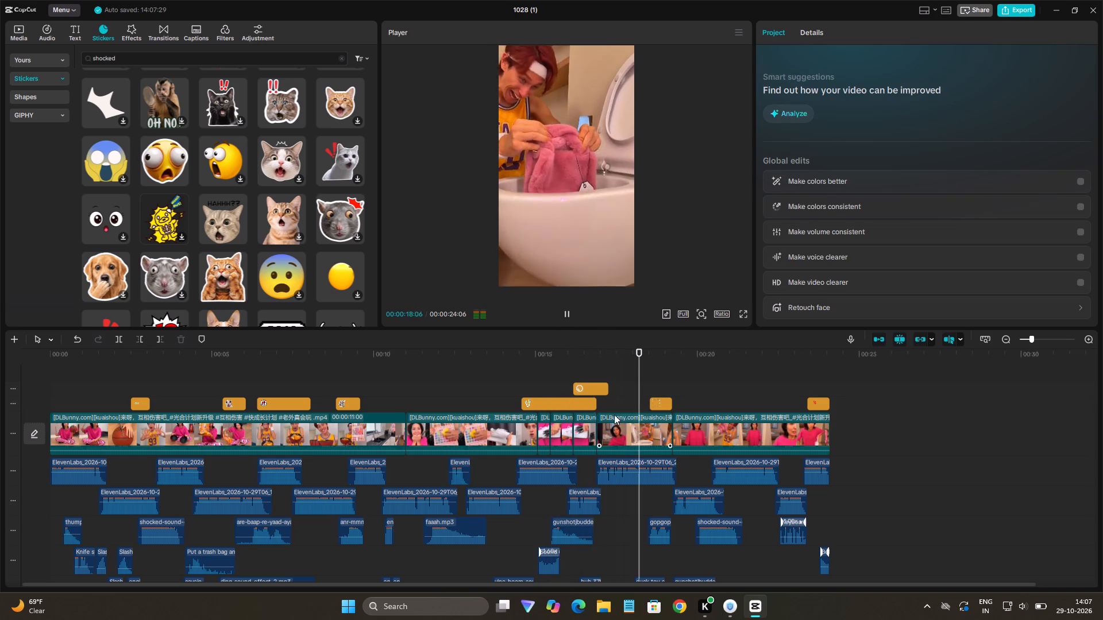
Trim the "HAHHH??" cat sticker's end to the exclamation-mark sticker's end at about 16.8 seconds, and play on through the closing shots.
{"action": "left_click", "coordinate": [604, 388]}
{"action": "left_click", "coordinate": [610, 389]}
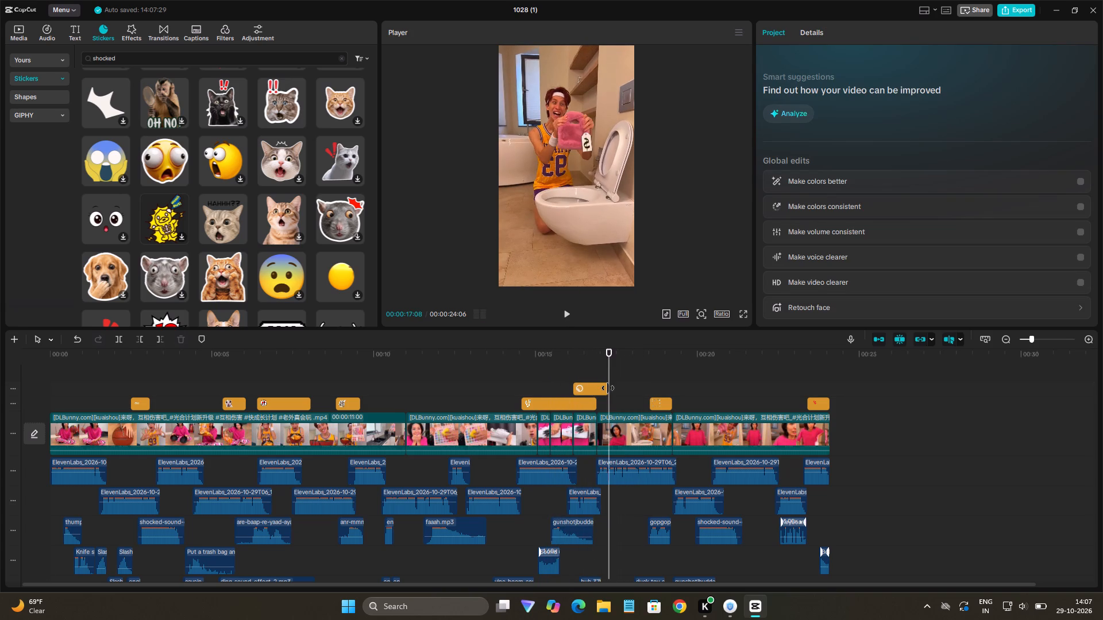
{"action": "left_click_drag", "start_coordinate": [608, 388], "coordinate": [598, 401]}
{"action": "left_click", "coordinate": [553, 383]}
{"action": "key", "text": "space"}
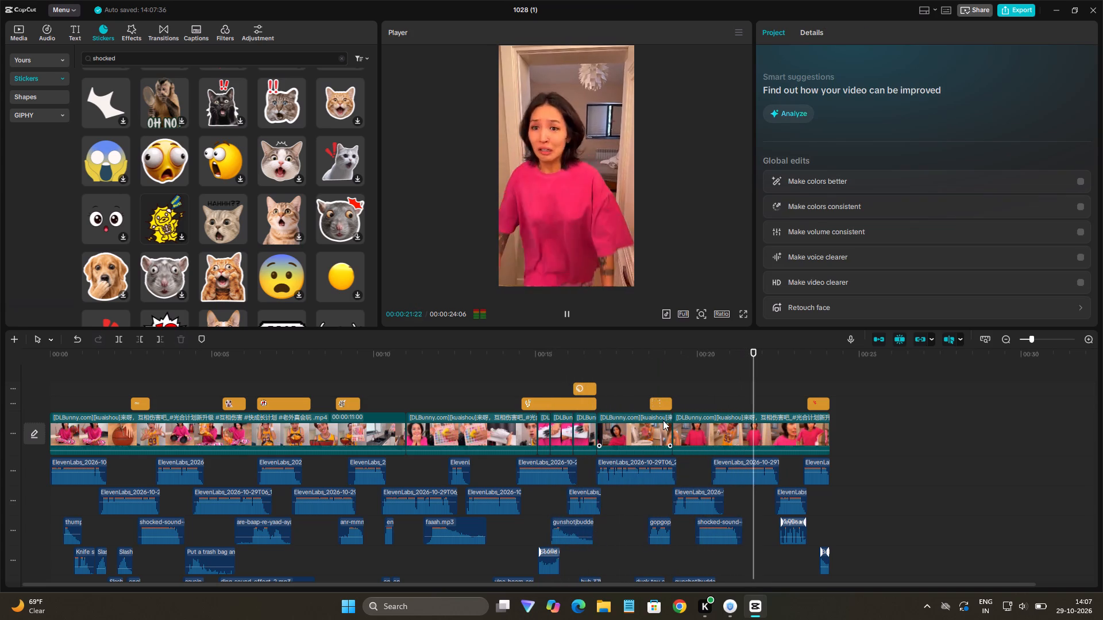
{"action": "key", "text": "space"}
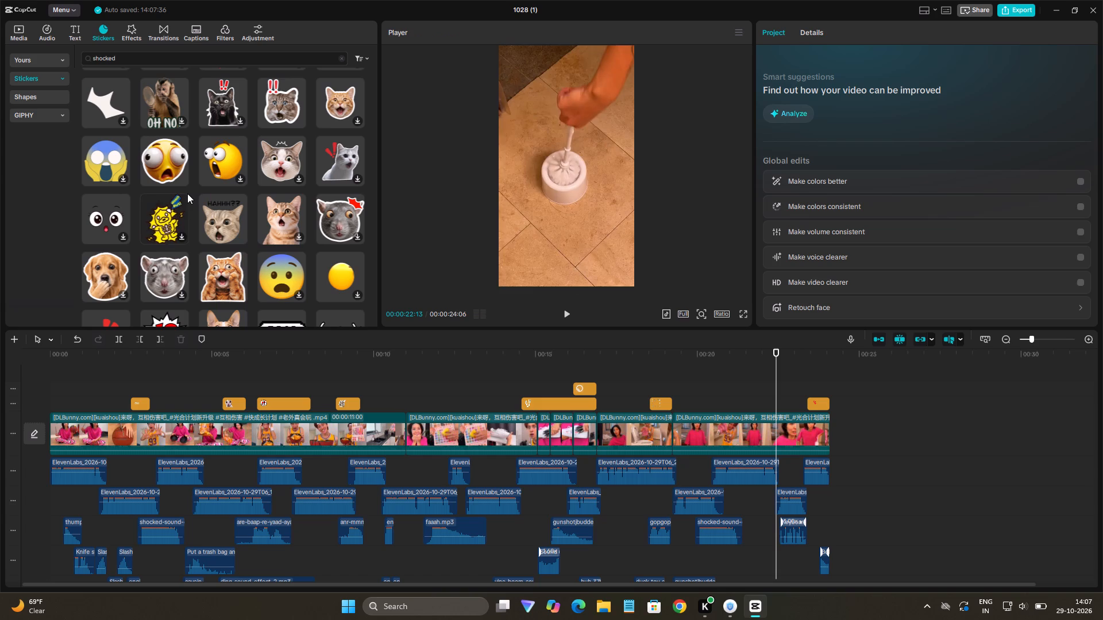
Add the bug-eyed shocked emoji sticker before the closing accent-strokes sticker, and trim and shift it to run from about 20.9 to 22 seconds.
{"action": "left_click_drag", "start_coordinate": [163, 158], "coordinate": [678, 401]}
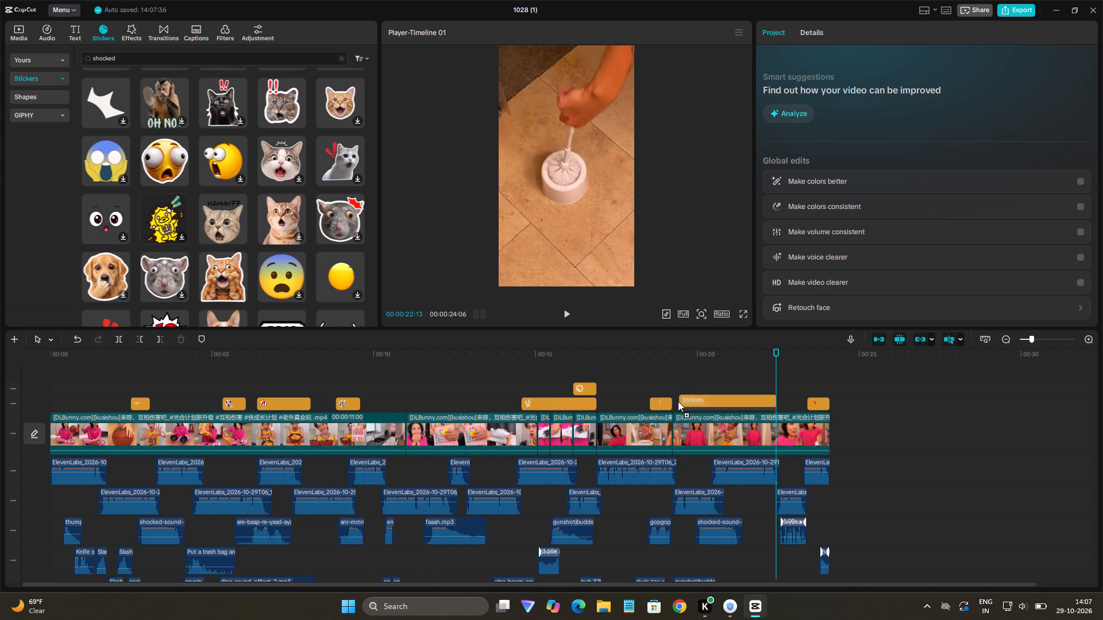
{"action": "left_click_drag", "start_coordinate": [678, 401], "coordinate": [678, 403]}
{"action": "left_click_drag", "start_coordinate": [773, 406], "coordinate": [761, 409]}
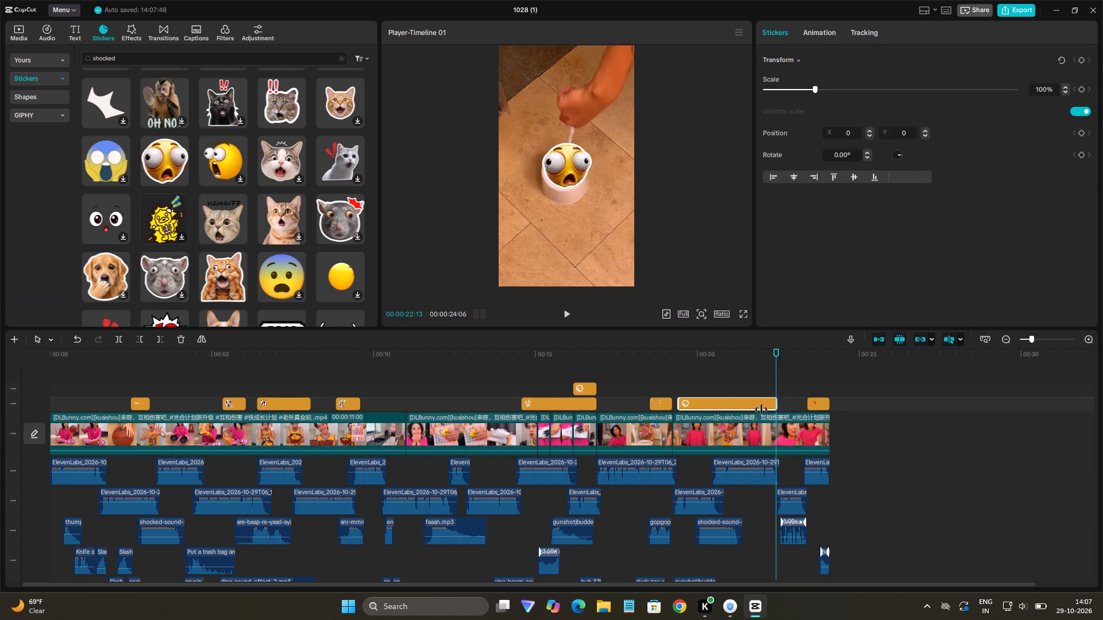
{"action": "left_click_drag", "start_coordinate": [761, 409], "coordinate": [738, 414]}
{"action": "left_click_drag", "start_coordinate": [678, 404], "coordinate": [687, 407]}
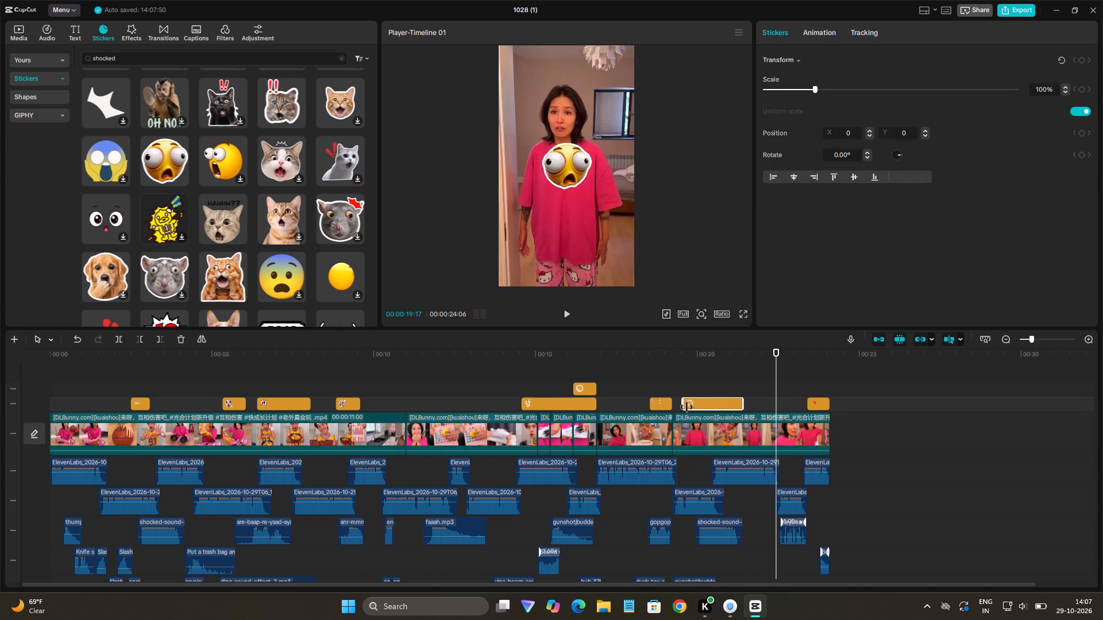
{"action": "left_click_drag", "start_coordinate": [687, 407], "coordinate": [734, 413]}
{"action": "left_click", "coordinate": [746, 407]}
{"action": "left_click", "coordinate": [740, 402]}
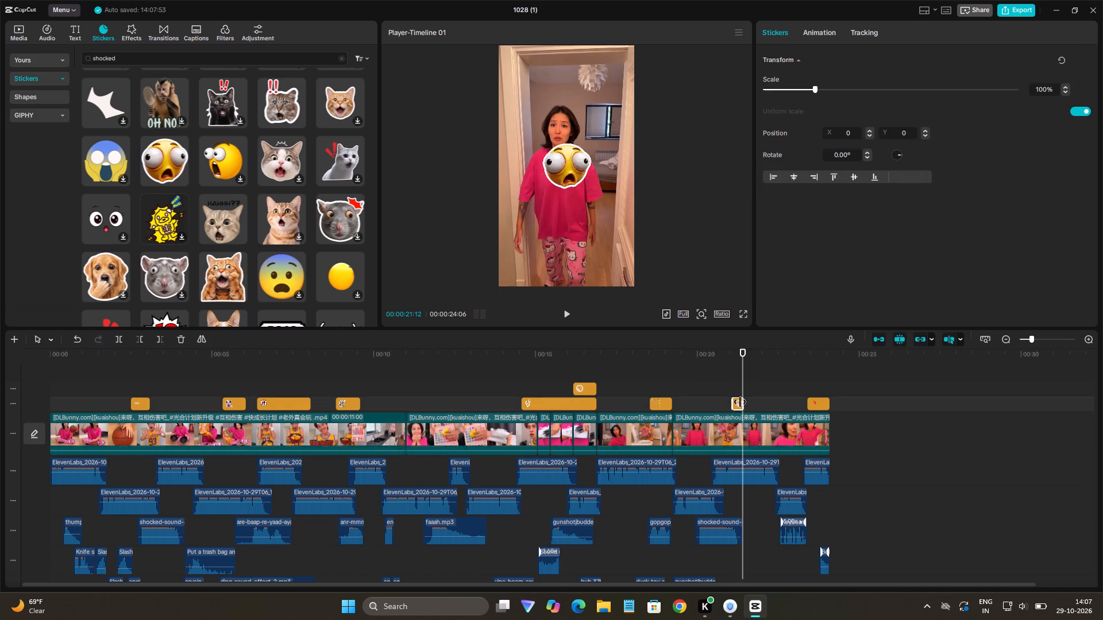
{"action": "left_click_drag", "start_coordinate": [742, 403], "coordinate": [767, 410]}
{"action": "left_click_drag", "start_coordinate": [746, 406], "coordinate": [743, 406]}
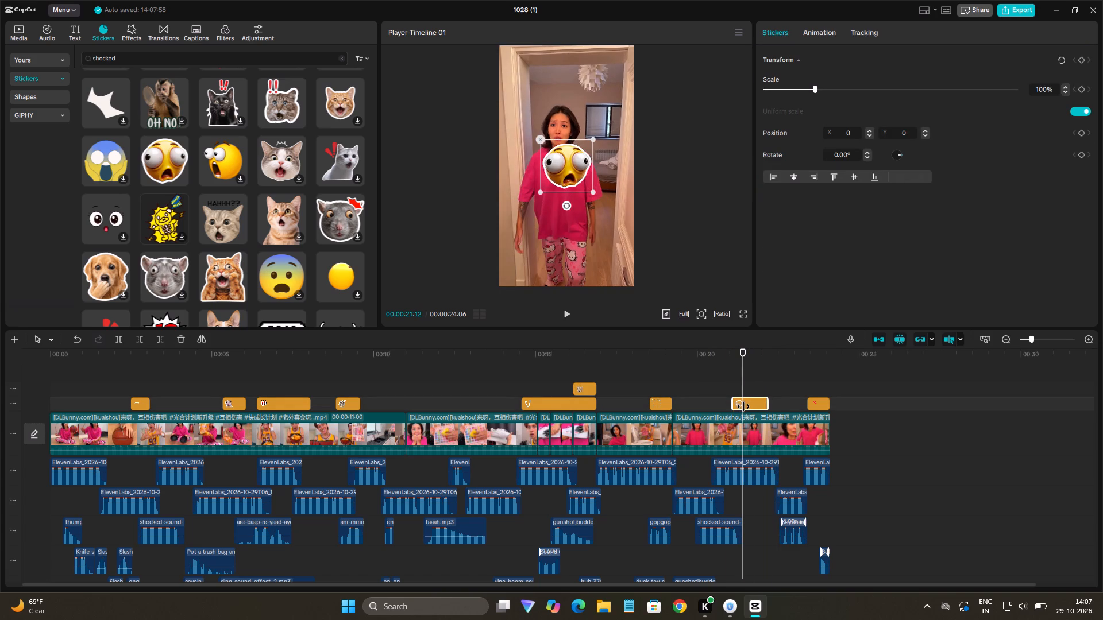
{"action": "left_click_drag", "start_coordinate": [743, 406], "coordinate": [741, 407]}
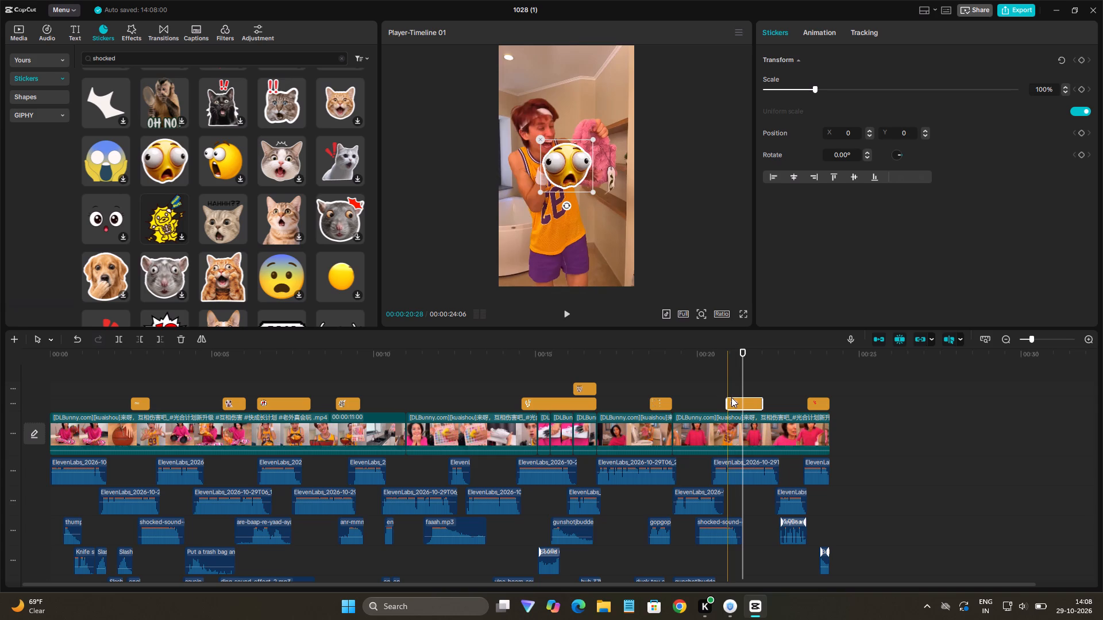
Step frame by frame around 21 seconds and trim the bug-eyed emoji sticker's start to the cut to the woman's shot.
{"action": "key", "text": "Right"}
{"action": "key", "text": "Right"}
{"action": "key", "text": "Right"}
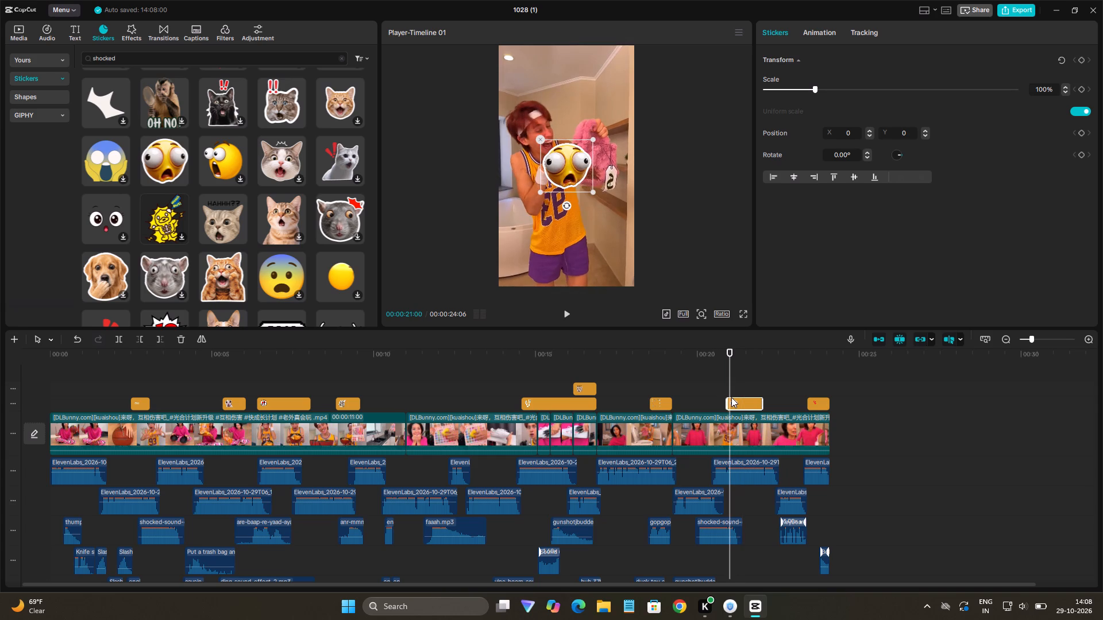
{"action": "key", "text": "Right"}
{"action": "key", "text": "Right"}
{"action": "key", "text": "Left"}
{"action": "key", "text": "Left"}
{"action": "key", "text": "Right"}
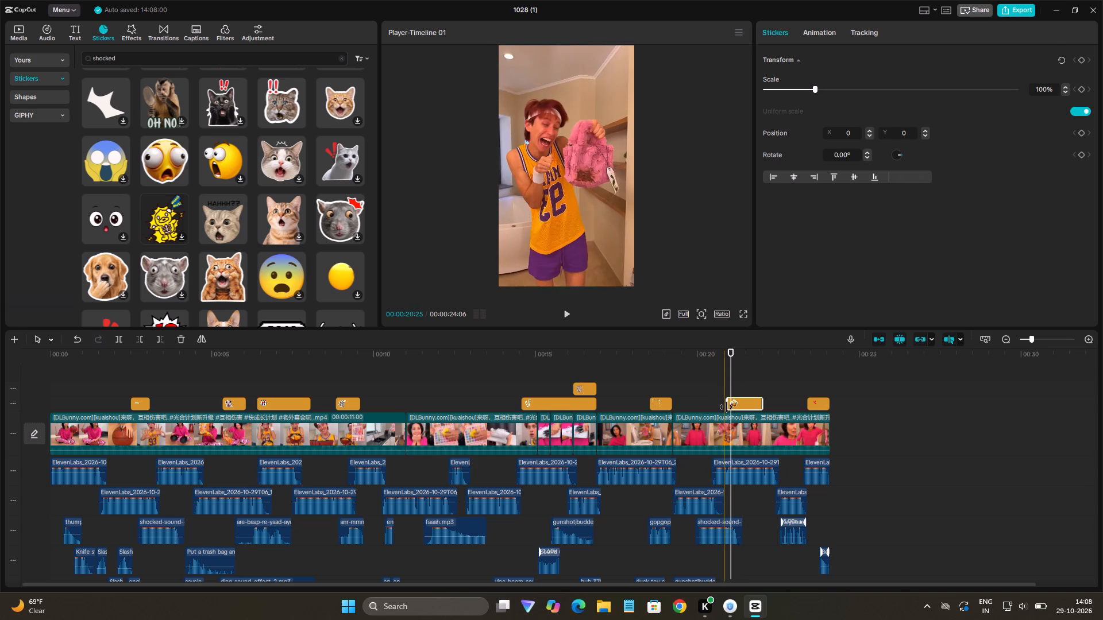
{"action": "left_click_drag", "start_coordinate": [726, 407], "coordinate": [731, 410]}
Find the end of the woman's shot frame by frame, extend the bug-eyed emoji sticker to about 22.1 seconds, and play that section.
{"action": "left_click", "coordinate": [757, 393]}
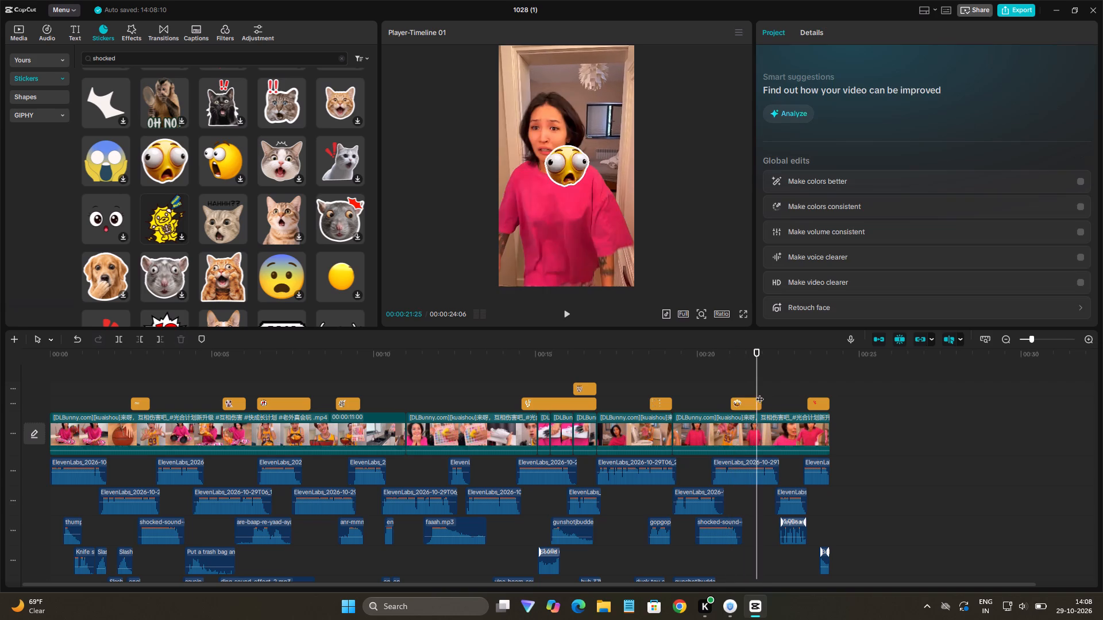
{"action": "key", "text": "Right"}
{"action": "key", "text": "Right"}
{"action": "key", "text": "Right"}
{"action": "key", "text": "Right"}
{"action": "key", "text": "Right"}
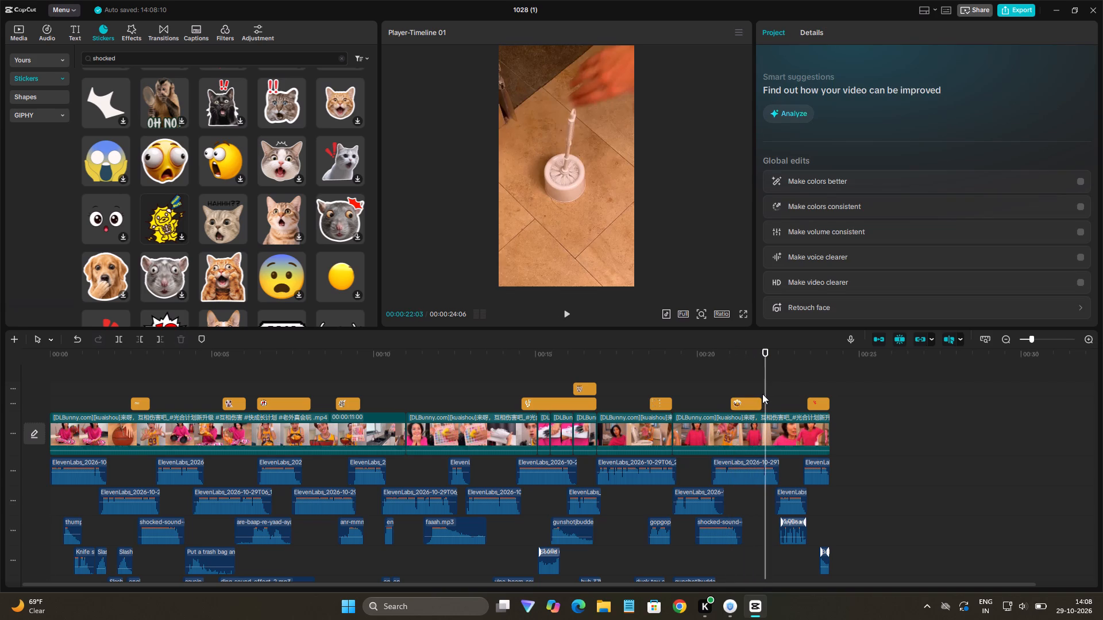
{"action": "key", "text": "Left"}
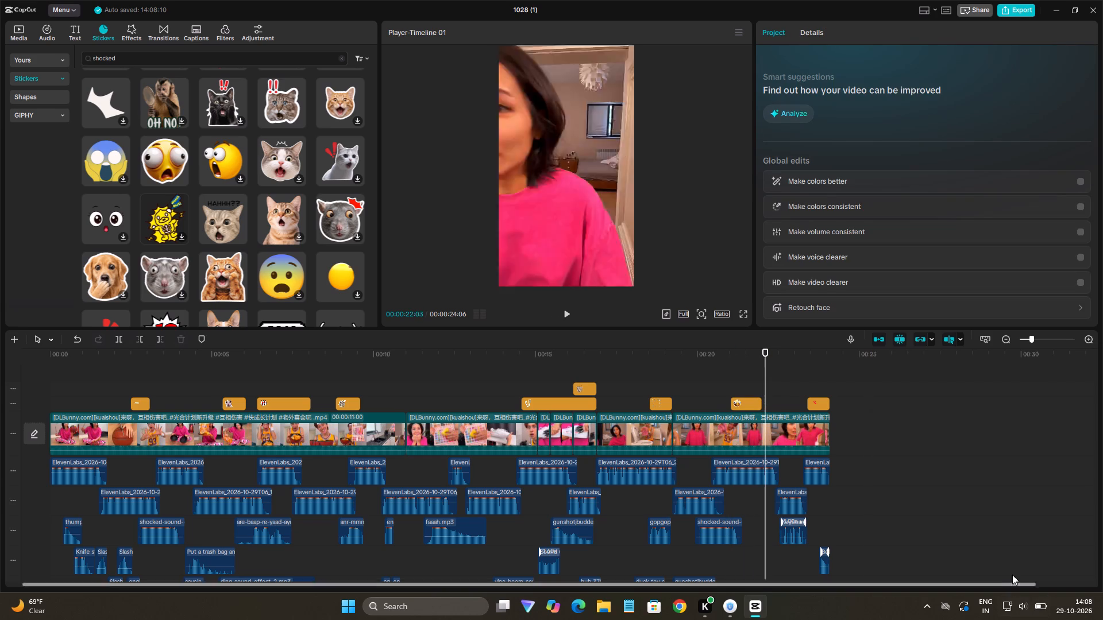
{"action": "left_click", "coordinate": [753, 403]}
{"action": "left_click", "coordinate": [762, 404]}
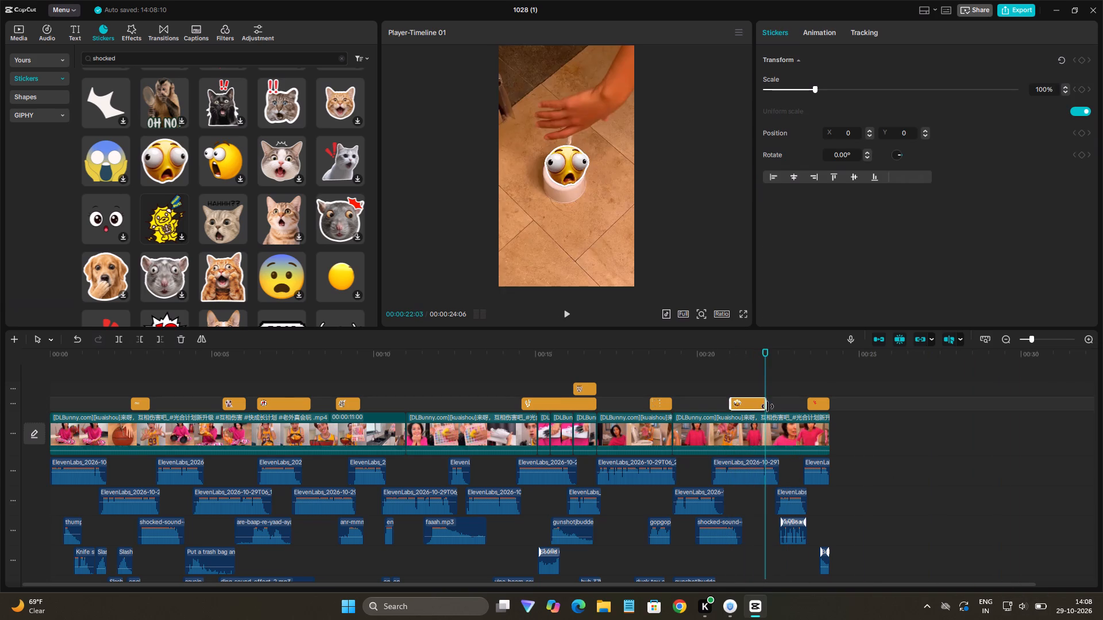
{"action": "left_click", "coordinate": [730, 376]}
{"action": "key", "text": "space"}
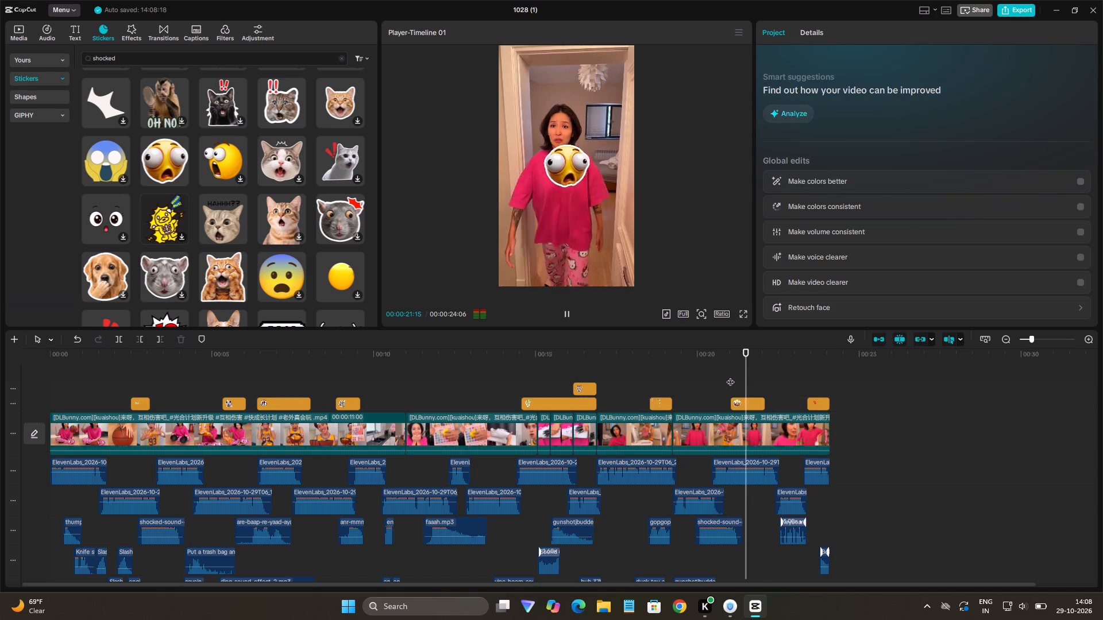
{"action": "left_click", "coordinate": [754, 408]}
{"action": "left_click", "coordinate": [746, 379]}
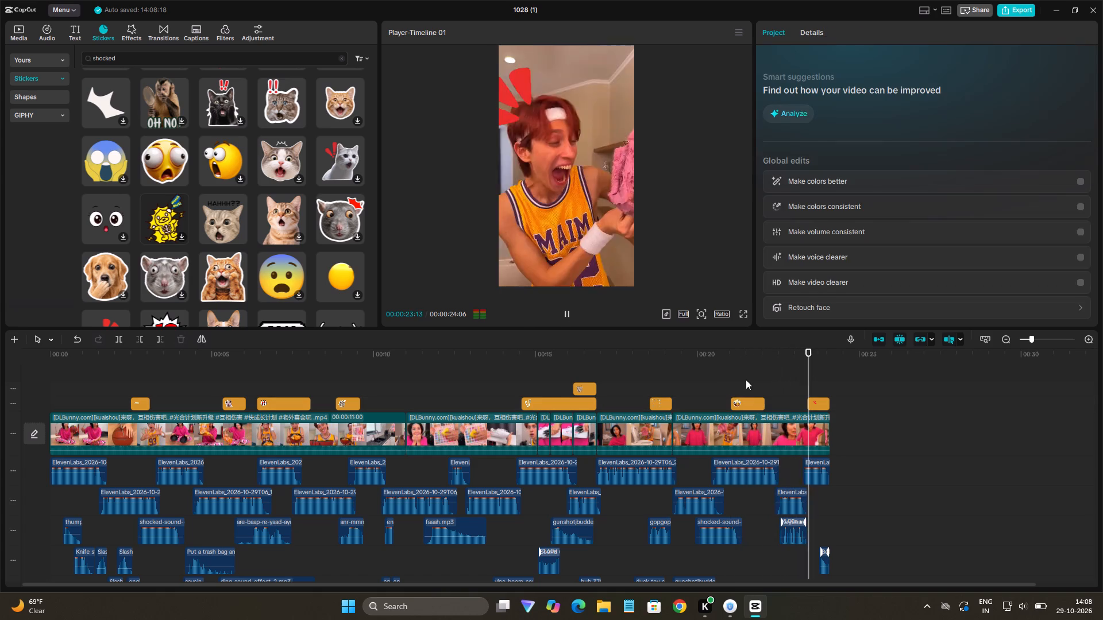
Place the bug-eyed emoji sticker at X 0, Y -1033 over the woman's legs, scale it to 68%, and play from about 18.5 seconds.
{"action": "left_click", "coordinate": [747, 402]}
{"action": "left_click_drag", "start_coordinate": [579, 160], "coordinate": [570, 189]}
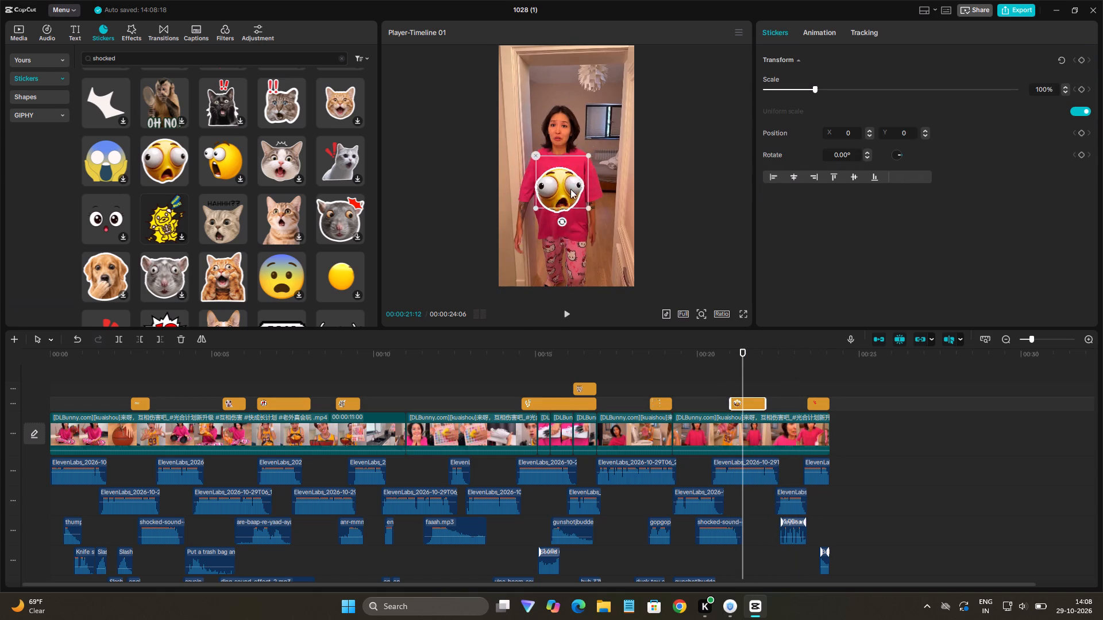
{"action": "left_click_drag", "start_coordinate": [570, 189], "coordinate": [583, 227]}
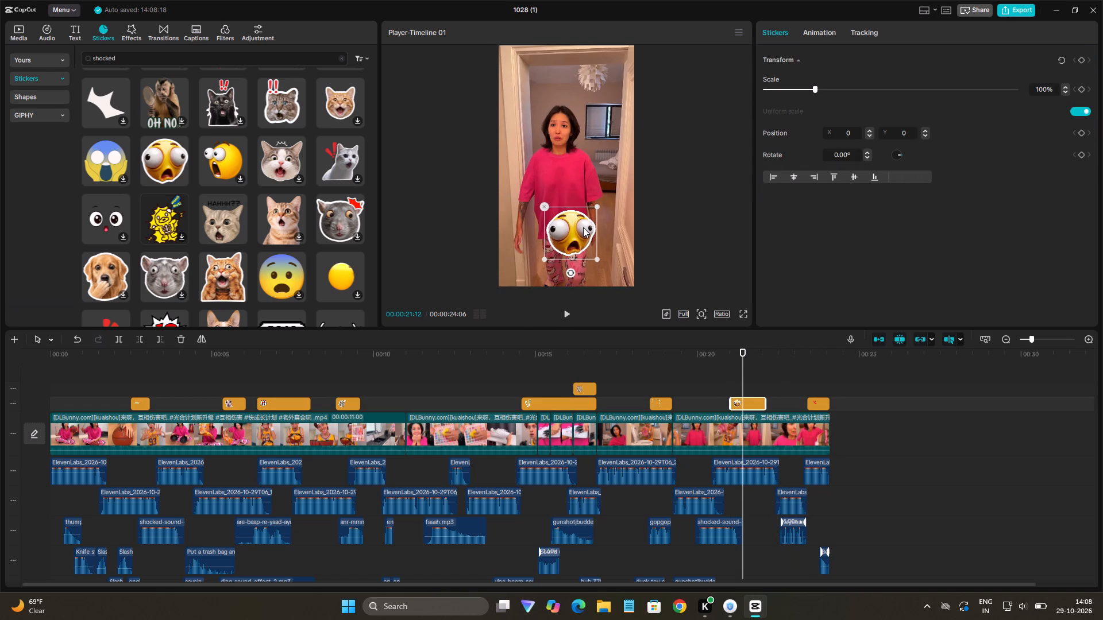
{"action": "left_click_drag", "start_coordinate": [583, 227], "coordinate": [576, 225]}
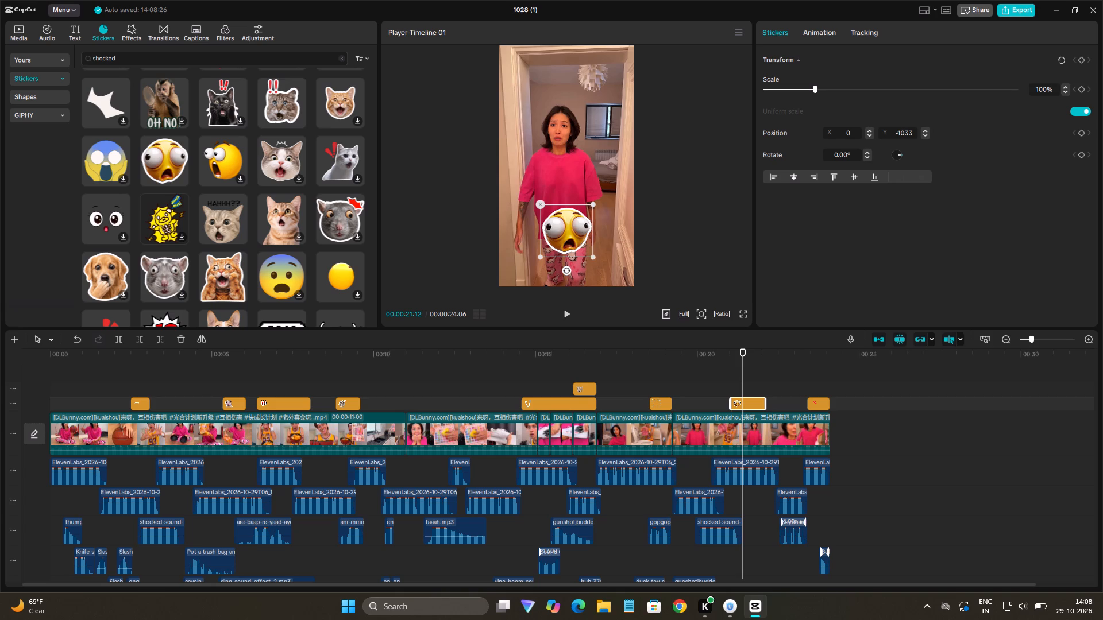
{"action": "left_click_drag", "start_coordinate": [592, 255], "coordinate": [584, 236]}
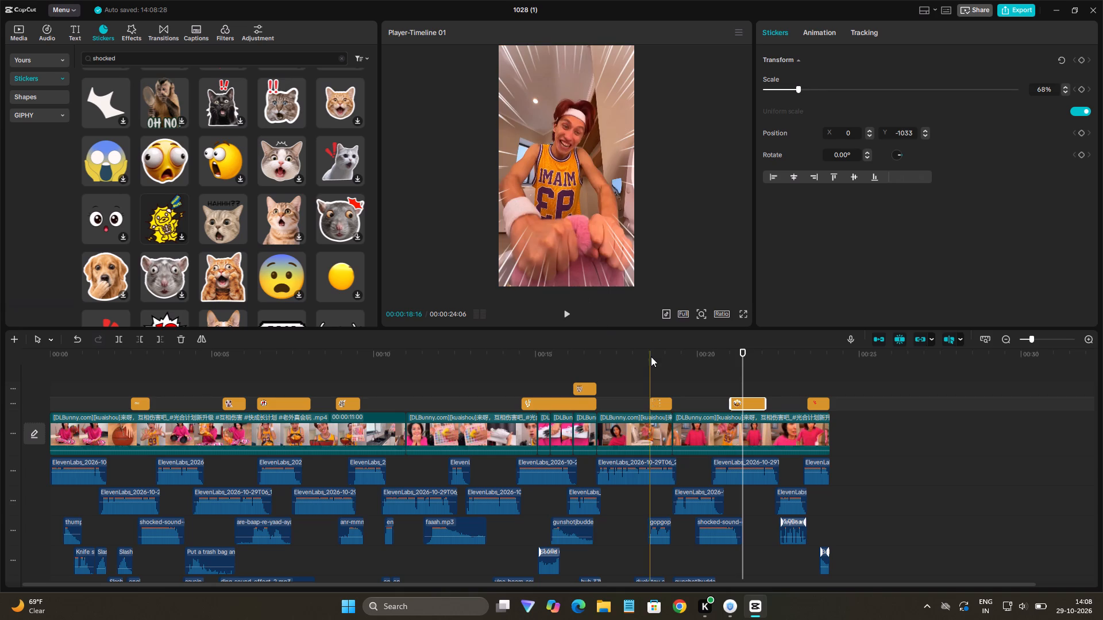
{"action": "left_click", "coordinate": [649, 365]}
{"action": "key", "text": "space"}
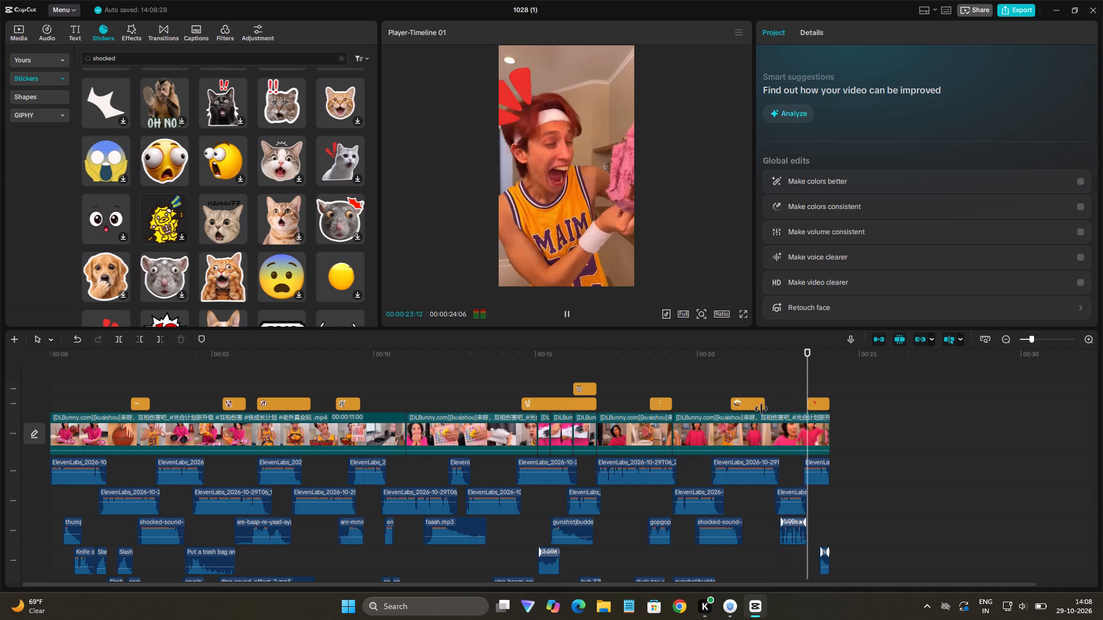
{"action": "key", "text": "space"}
Search the sticker library for "comment".
{"action": "left_click_drag", "start_coordinate": [189, 60], "coordinate": [0, 34]}
{"action": "type", "text": "con"}
{"action": "key", "text": "BackSpace"}
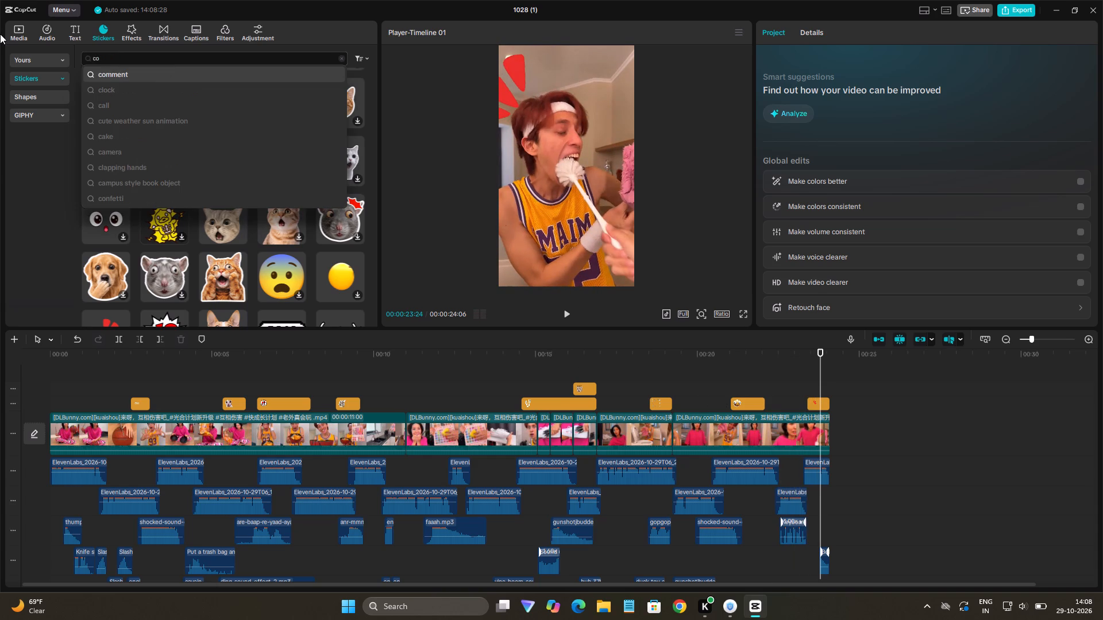
{"action": "type", "text": "mme"}
{"action": "key", "text": "space"}
{"action": "key", "text": "BackSpace"}
{"action": "type", "text": "nt"}
{"action": "key", "text": "space"}
{"action": "key", "text": "Return"}
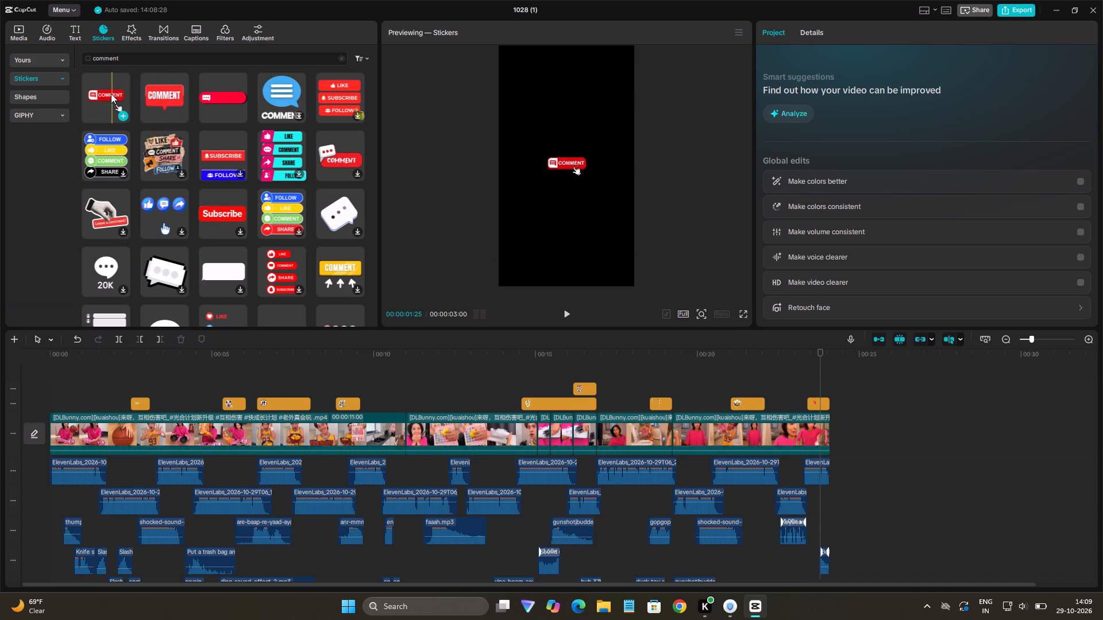
Add the red COMMENT speech-bubble sticker on the upper sticker track at about 22.5 seconds and trim its end to about 23.3 seconds.
{"action": "scroll", "coordinate": [173, 117], "scroll_direction": "down", "scroll_amount": 2}
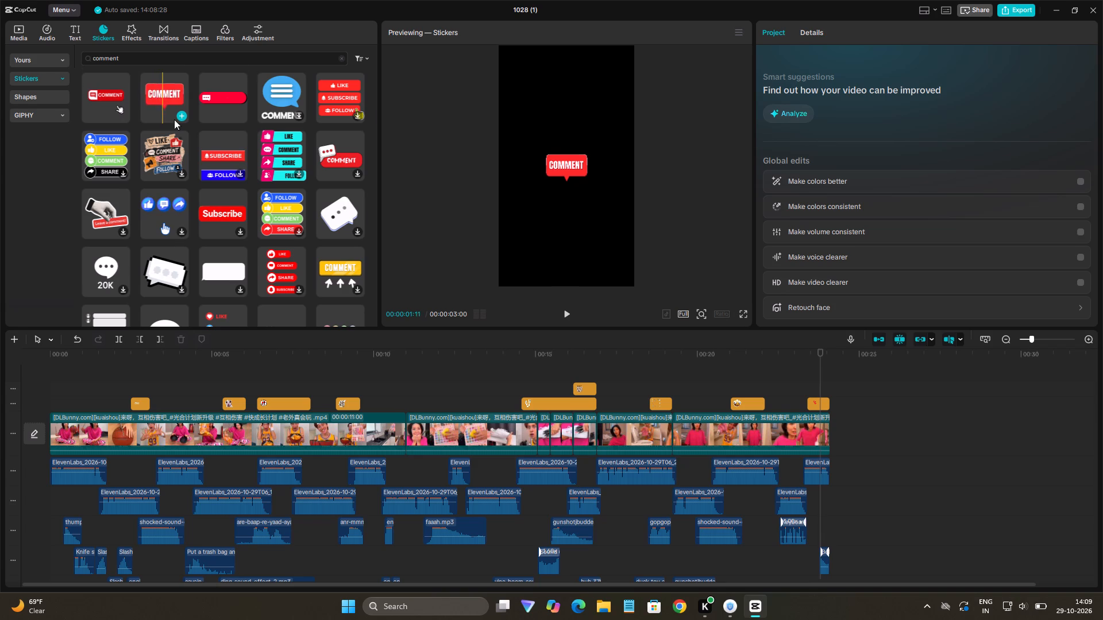
{"action": "scroll", "coordinate": [174, 119], "scroll_direction": "down", "scroll_amount": 2}
{"action": "scroll", "coordinate": [174, 119], "scroll_direction": "up", "scroll_amount": 4}
{"action": "left_click_drag", "start_coordinate": [156, 107], "coordinate": [778, 408]}
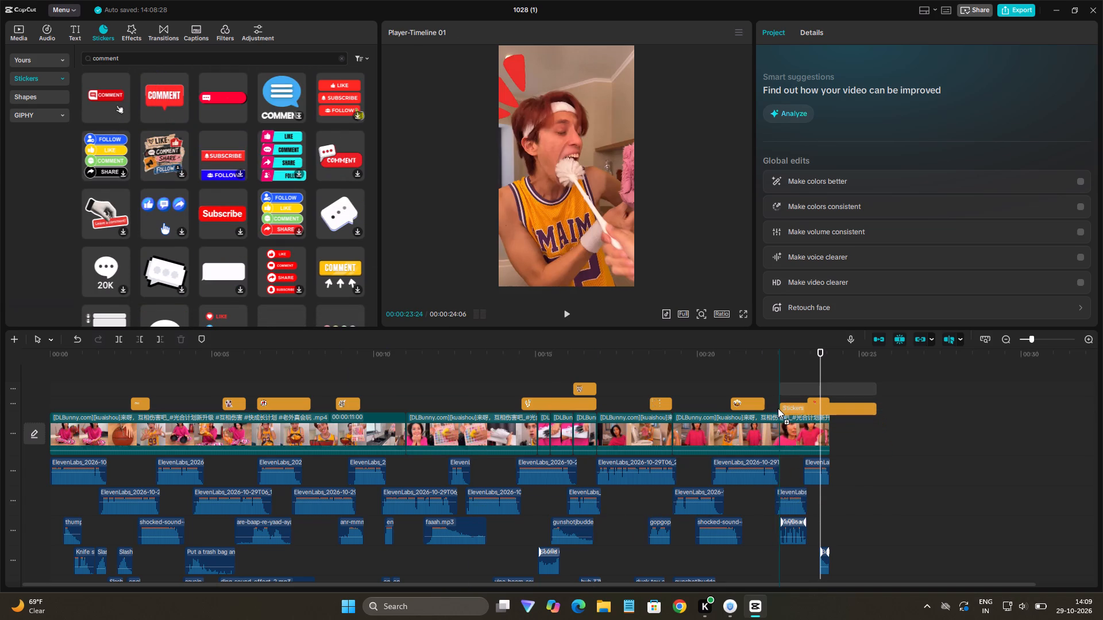
{"action": "left_click_drag", "start_coordinate": [778, 408], "coordinate": [778, 407]}
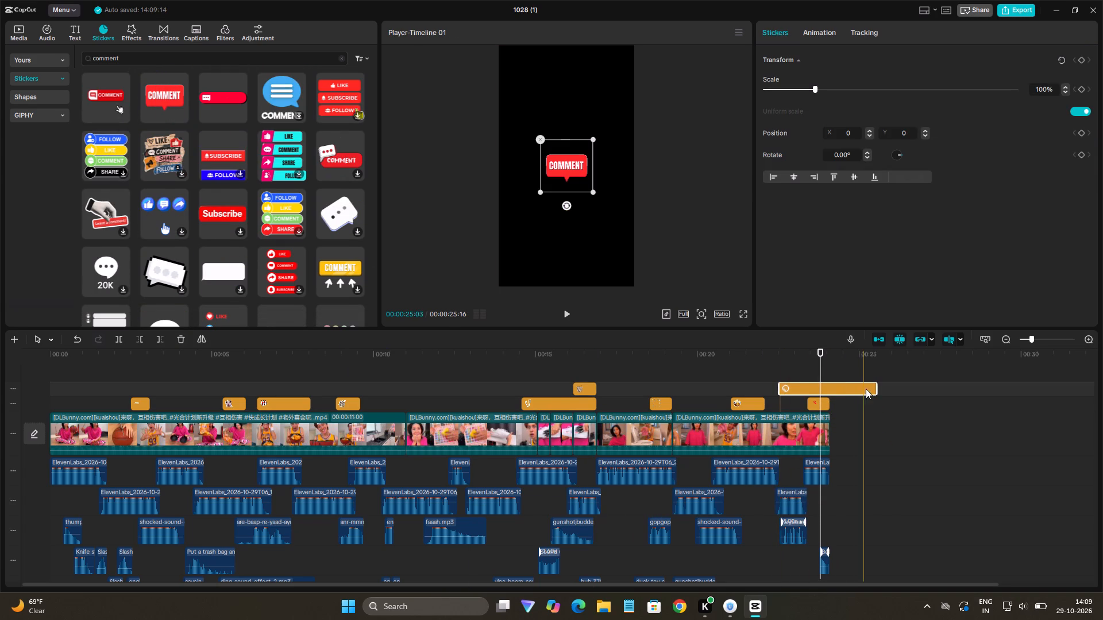
{"action": "left_click_drag", "start_coordinate": [875, 388], "coordinate": [806, 400]}
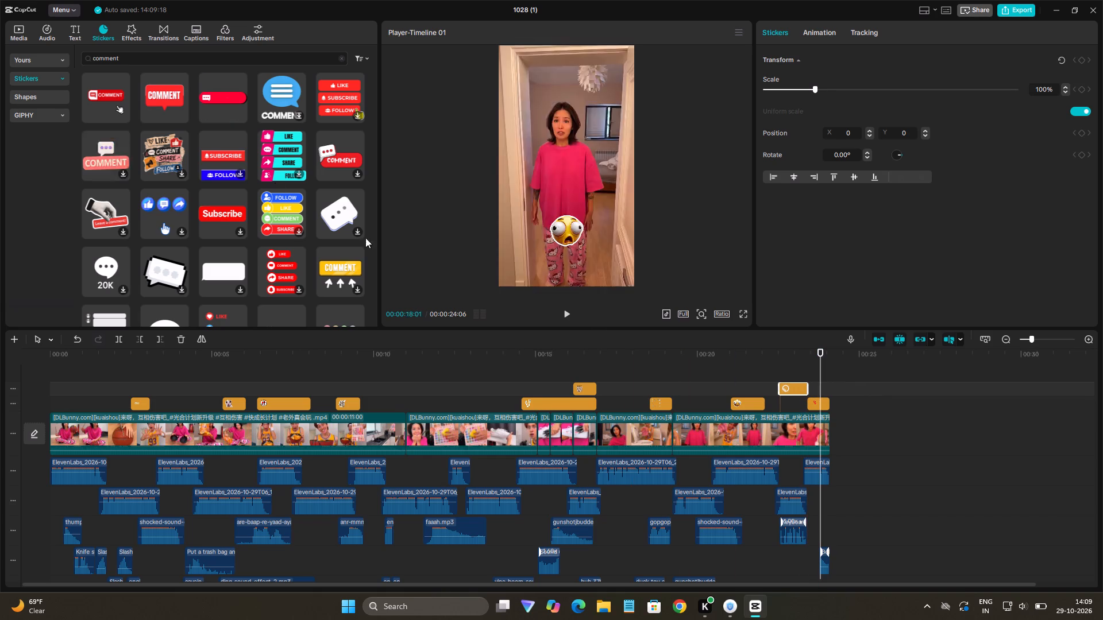
Search the sticker library for "subscribe".
{"action": "left_click_drag", "start_coordinate": [151, 64], "coordinate": [59, 61]}
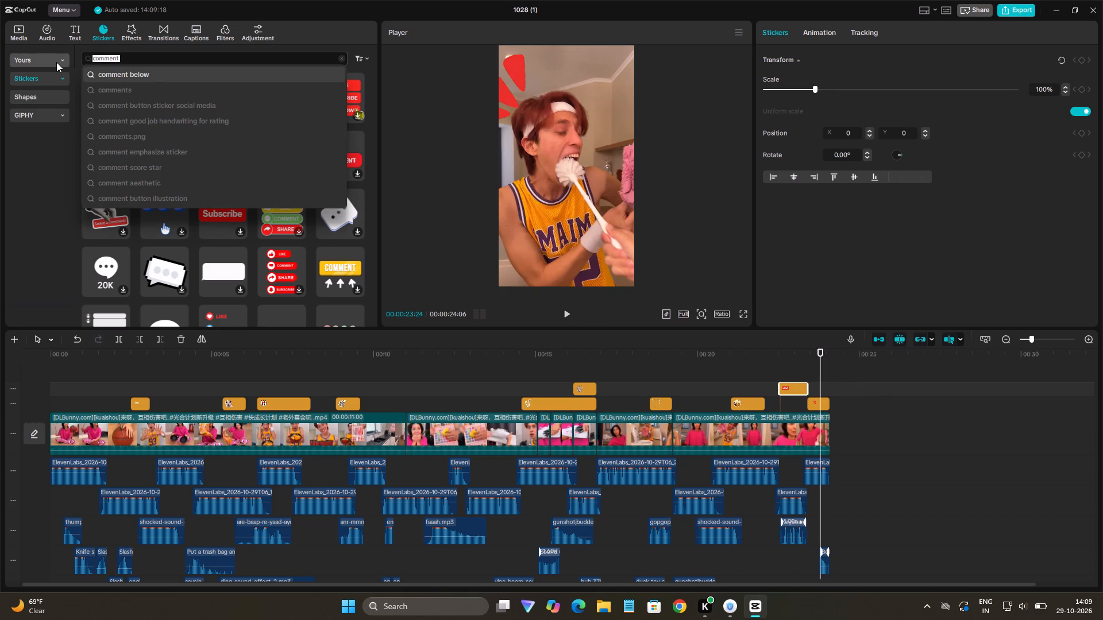
{"action": "type", "text": "subscribe"}
{"action": "key", "text": "Return"}
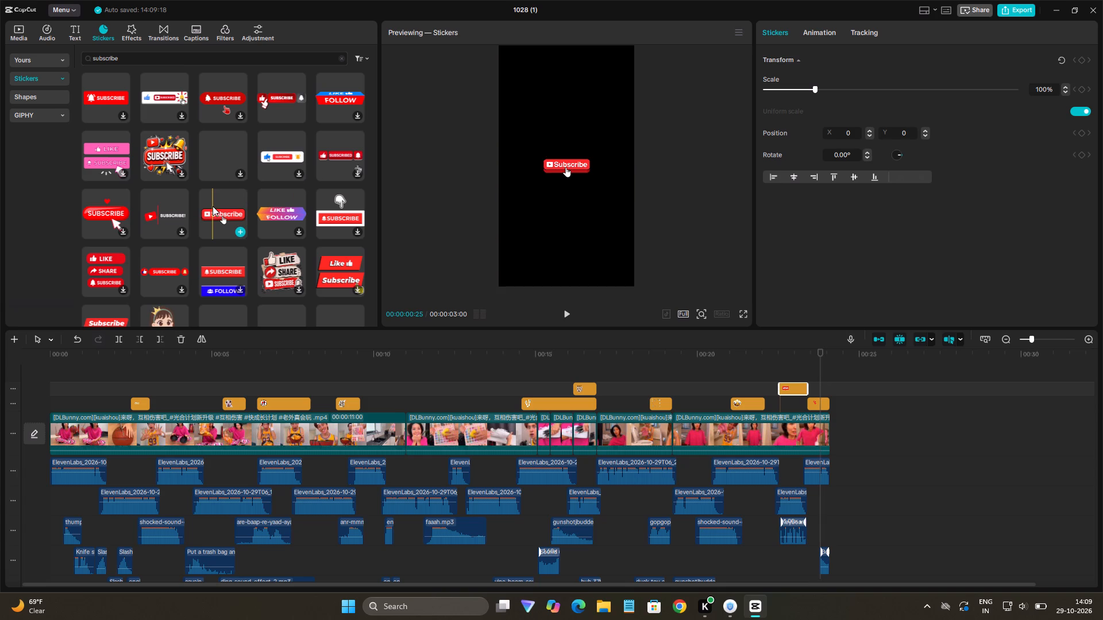
Add the red Subscribe sticker with the cursor right after the COMMENT sticker on the upper track, trimming its end to the video's end.
{"action": "left_click_drag", "start_coordinate": [213, 206], "coordinate": [811, 399]}
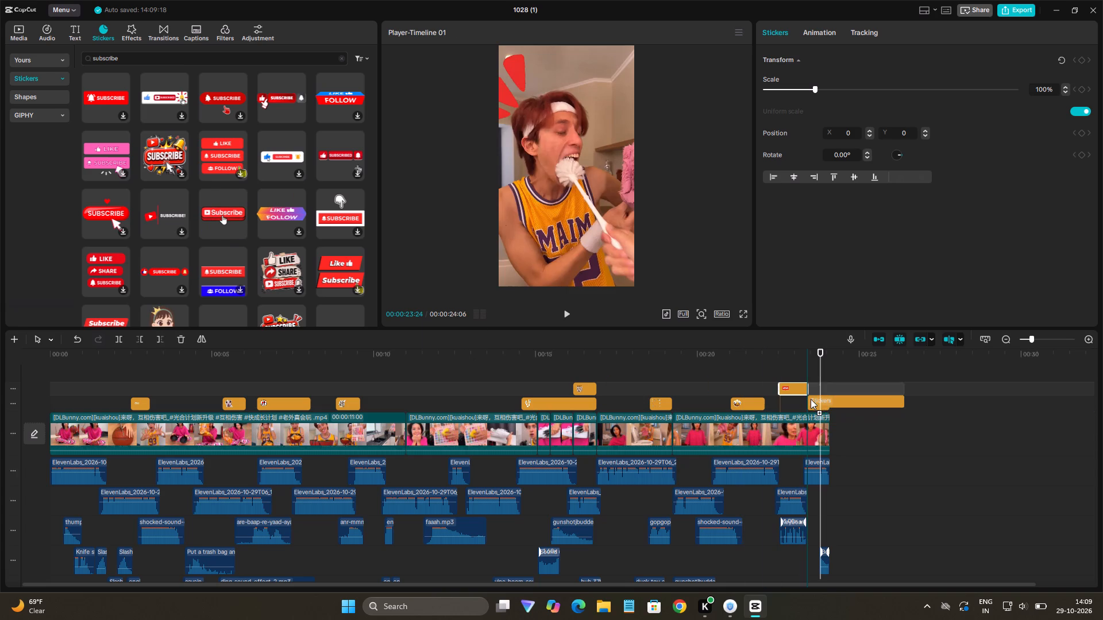
{"action": "left_click_drag", "start_coordinate": [811, 399], "coordinate": [809, 390]}
{"action": "left_click_drag", "start_coordinate": [903, 387], "coordinate": [870, 405]}
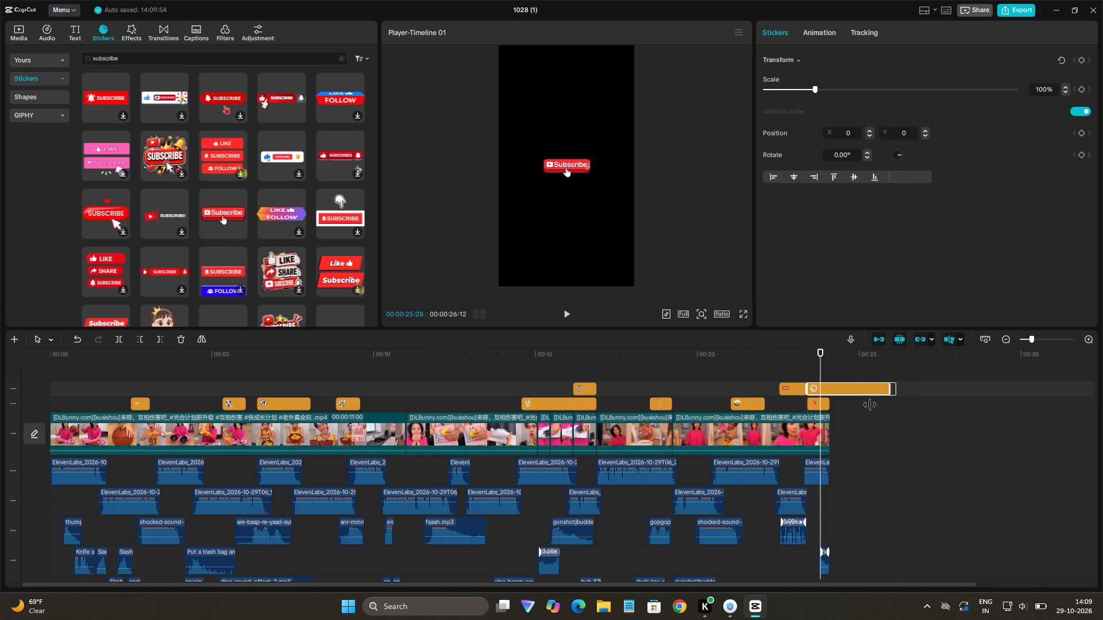
{"action": "left_click_drag", "start_coordinate": [870, 405], "coordinate": [831, 410]}
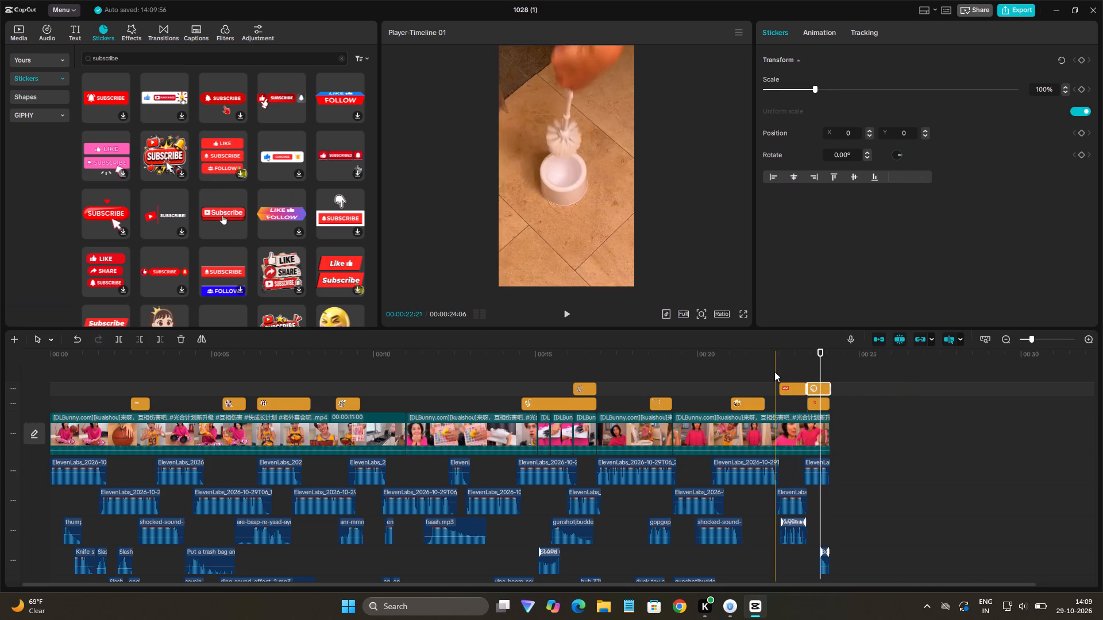
Scale the COMMENT sticker down to about 64%.
{"action": "left_click", "coordinate": [786, 385]}
{"action": "left_click", "coordinate": [790, 377]}
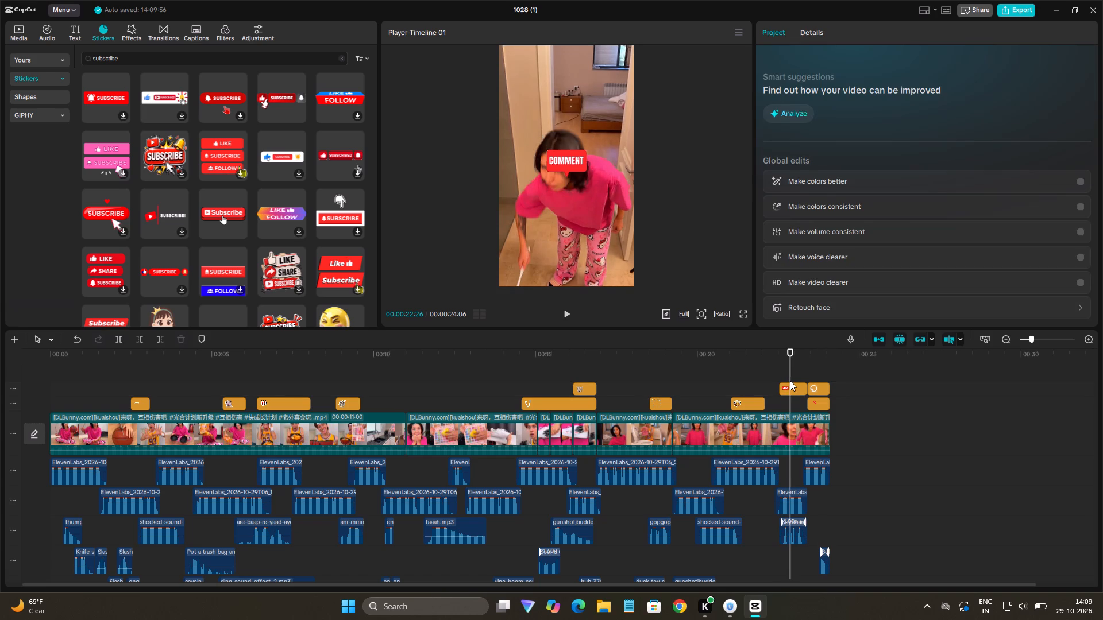
{"action": "left_click", "coordinate": [790, 386]}
{"action": "left_click_drag", "start_coordinate": [590, 191], "coordinate": [585, 183]}
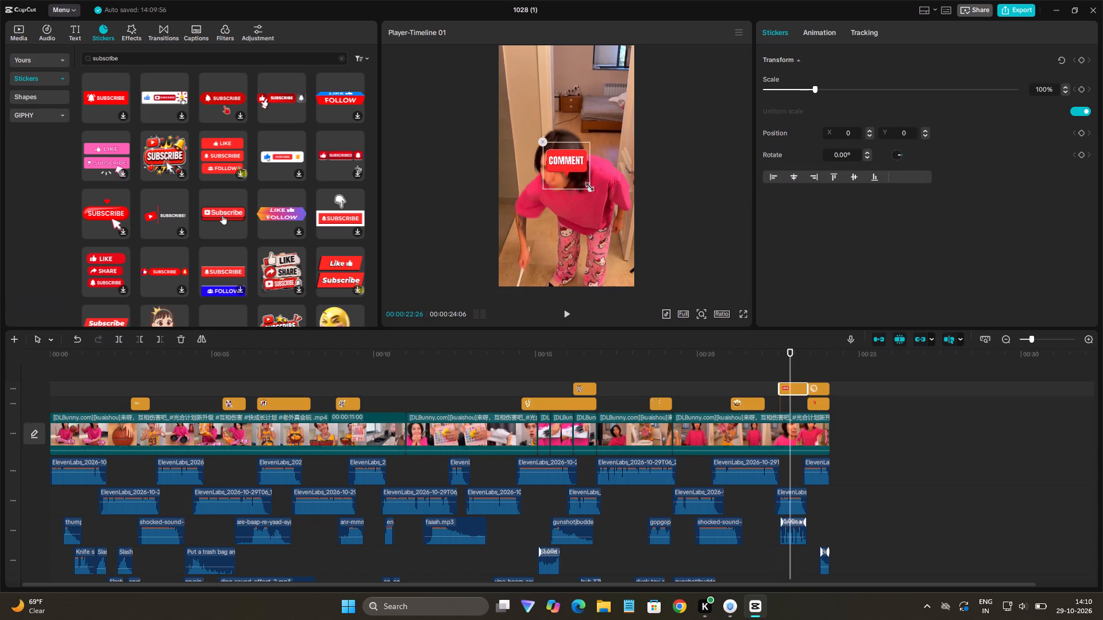
{"action": "left_click_drag", "start_coordinate": [585, 183], "coordinate": [581, 176]}
Move the COMMENT sticker down over the woman's legs, at X 0, Y -1000.
{"action": "left_click_drag", "start_coordinate": [569, 167], "coordinate": [570, 246]}
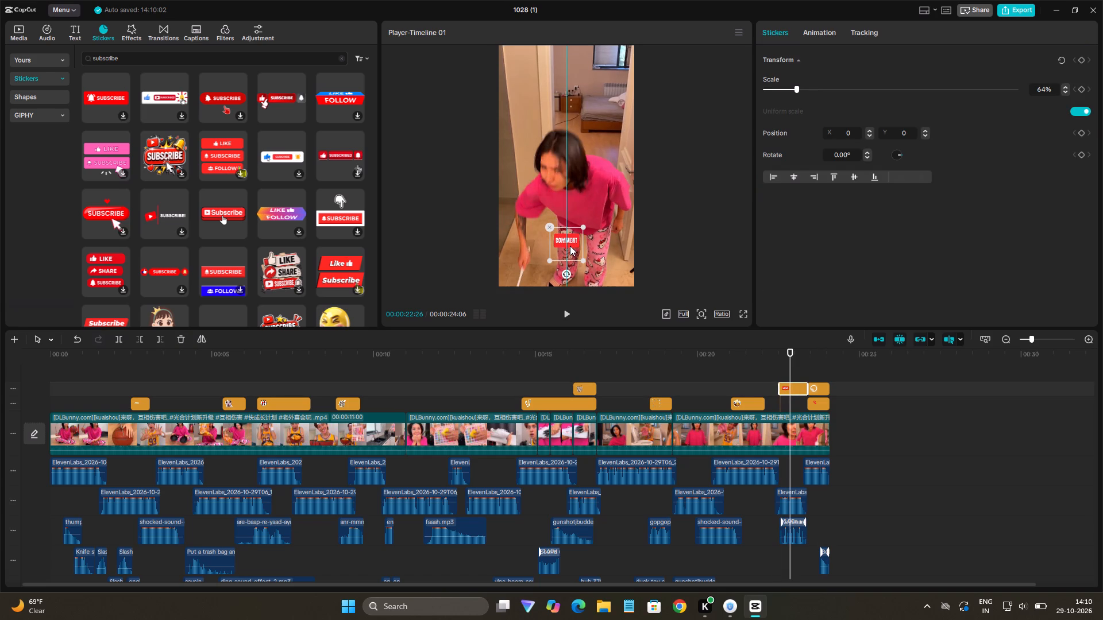
{"action": "left_click_drag", "start_coordinate": [570, 246], "coordinate": [570, 243]}
{"action": "double_click", "coordinate": [907, 127]}
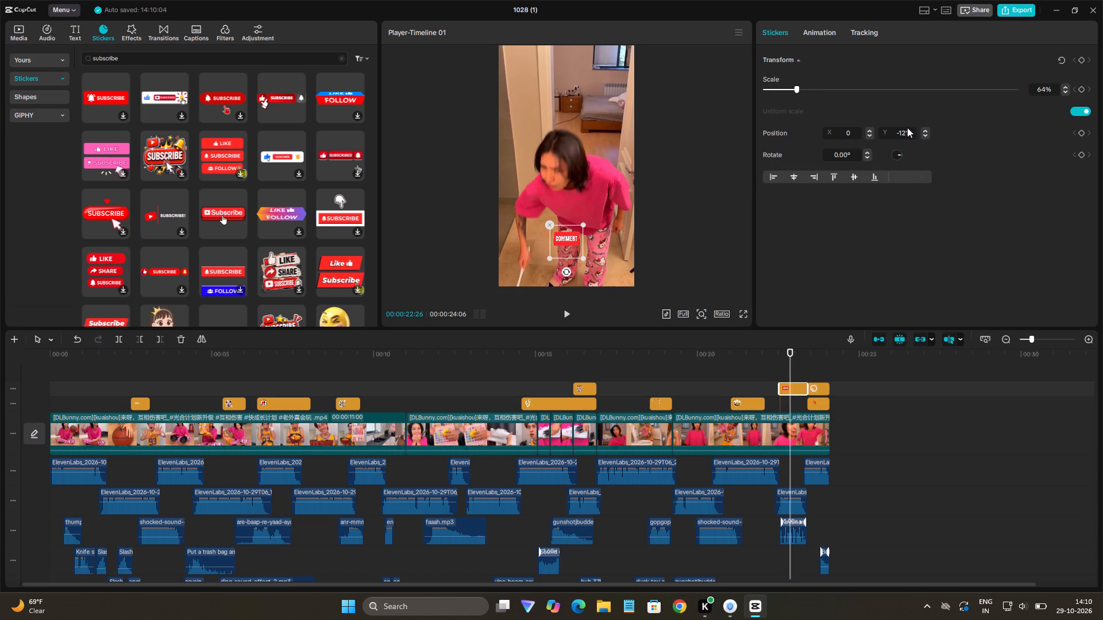
{"action": "double_click", "coordinate": [909, 131]}
{"action": "key", "text": "1"}
{"action": "type", "text": "00"}
{"action": "key", "text": "Return"}
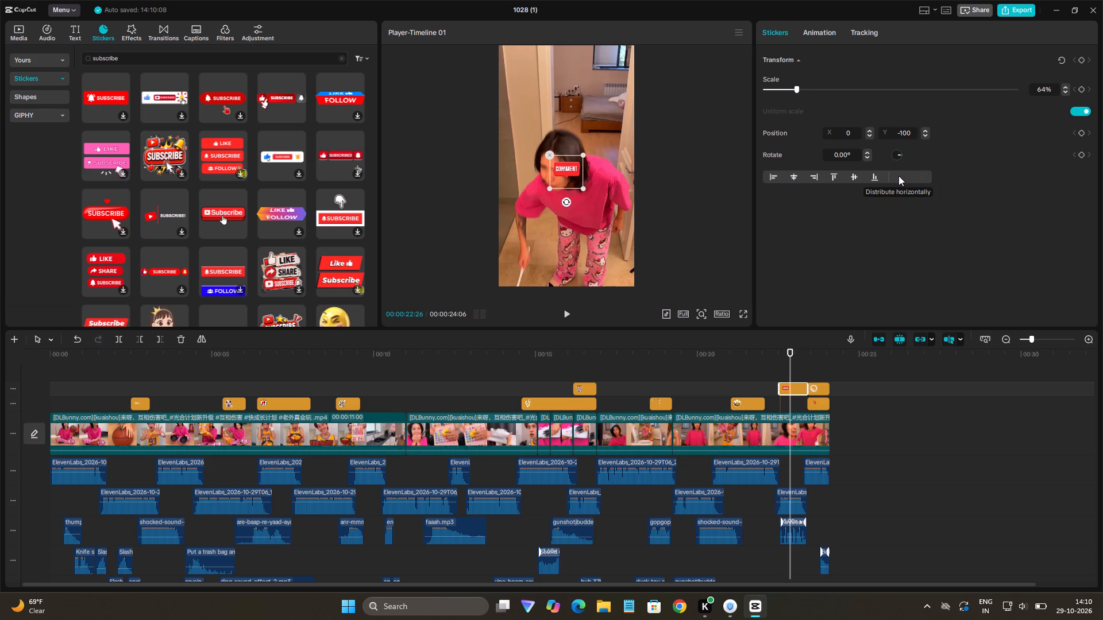
{"action": "left_click", "coordinate": [911, 131]}
{"action": "key", "text": "0"}
{"action": "key", "text": "Return"}
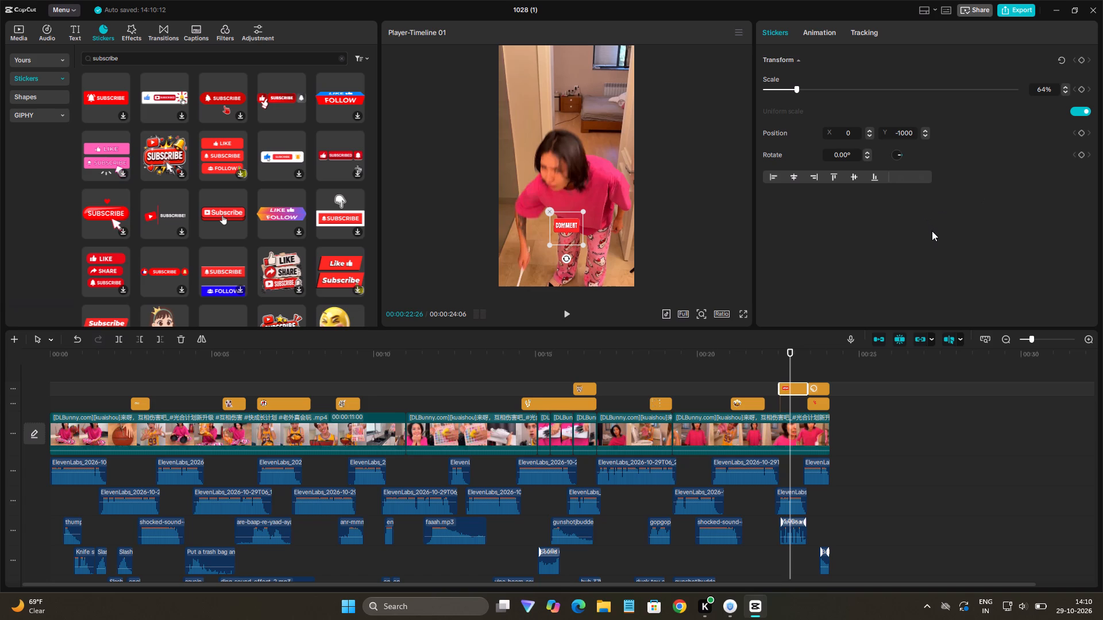
Set the Subscribe sticker's vertical position to Y -1000, over the man's jersey.
{"action": "left_click", "coordinate": [815, 388]}
{"action": "left_click", "coordinate": [822, 379]}
{"action": "left_click", "coordinate": [822, 387]}
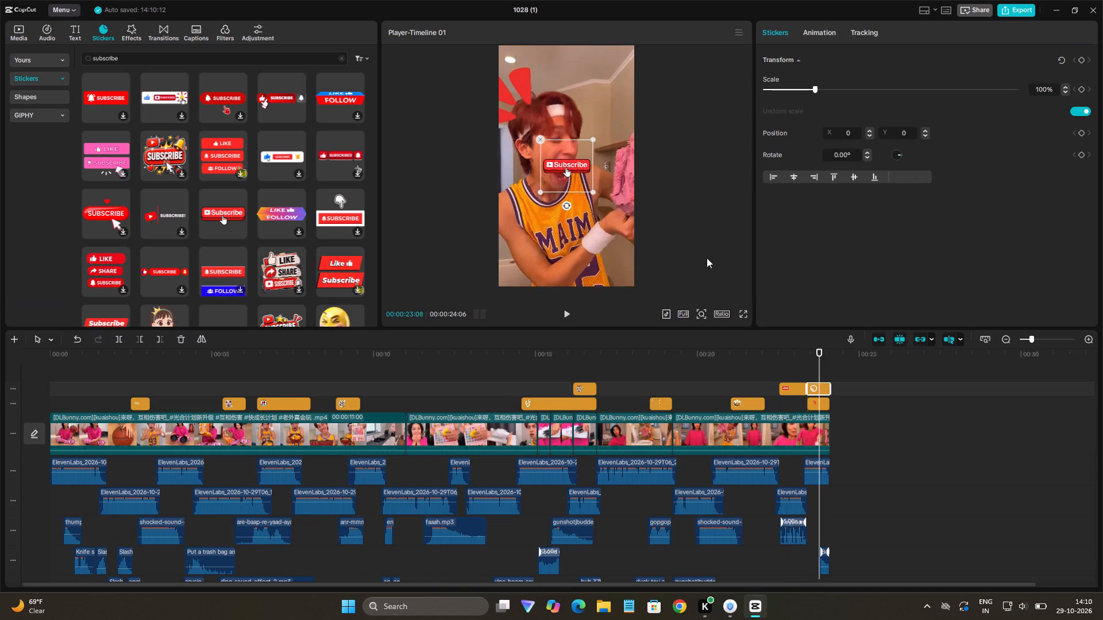
{"action": "double_click", "coordinate": [905, 128]}
{"action": "type", "text": "1000"}
{"action": "key", "text": "Return"}
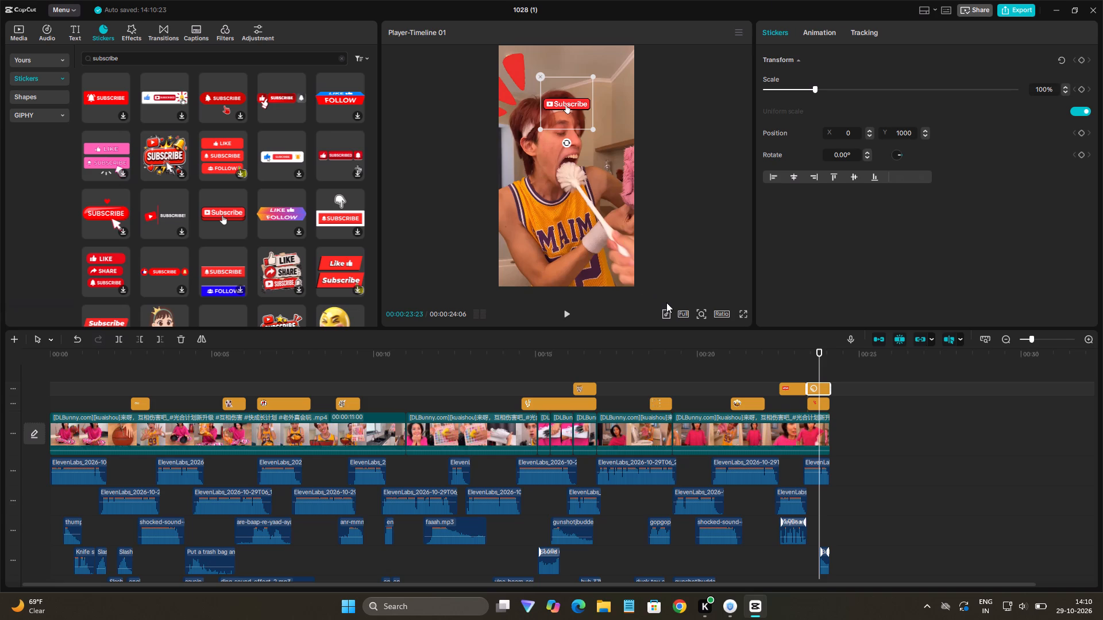
{"action": "left_click", "coordinate": [894, 134]}
{"action": "key", "text": "equal"}
{"action": "key", "text": "BackSpace"}
{"action": "key", "text": "minus"}
{"action": "key", "text": "0"}
{"action": "key", "text": "Left"}
{"action": "key", "text": "Left"}
{"action": "key", "text": "Left"}
{"action": "key", "text": "Left"}
{"action": "key", "text": "Left"}
{"action": "key", "text": "Left"}
{"action": "key", "text": "Left"}
{"action": "key", "text": "Left"}
{"action": "key", "text": "Left"}
{"action": "key", "text": "minus"}
{"action": "key", "text": "Return"}
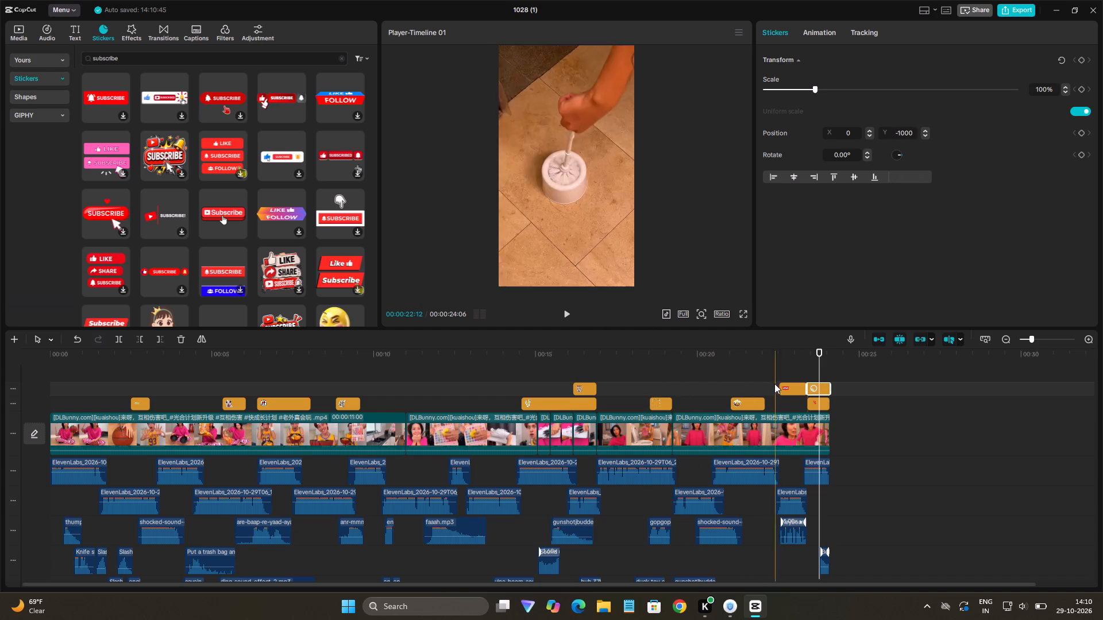
Scale the Subscribe sticker down to about 77%.
{"action": "left_click", "coordinate": [827, 388]}
{"action": "left_click_drag", "start_coordinate": [592, 251], "coordinate": [588, 250]}
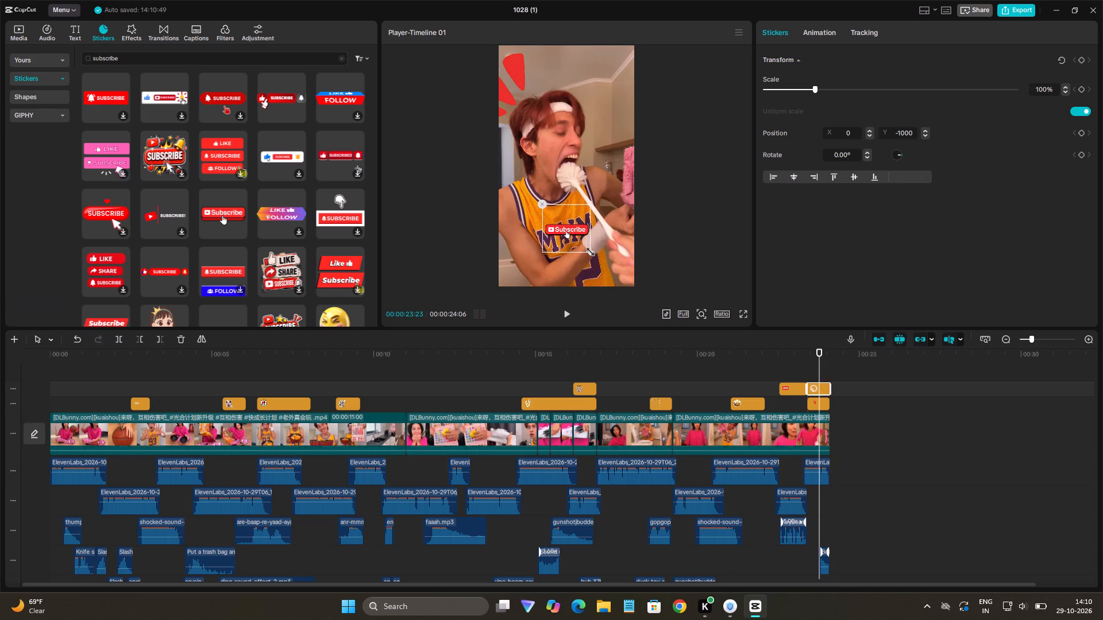
{"action": "left_click_drag", "start_coordinate": [588, 250], "coordinate": [579, 253]}
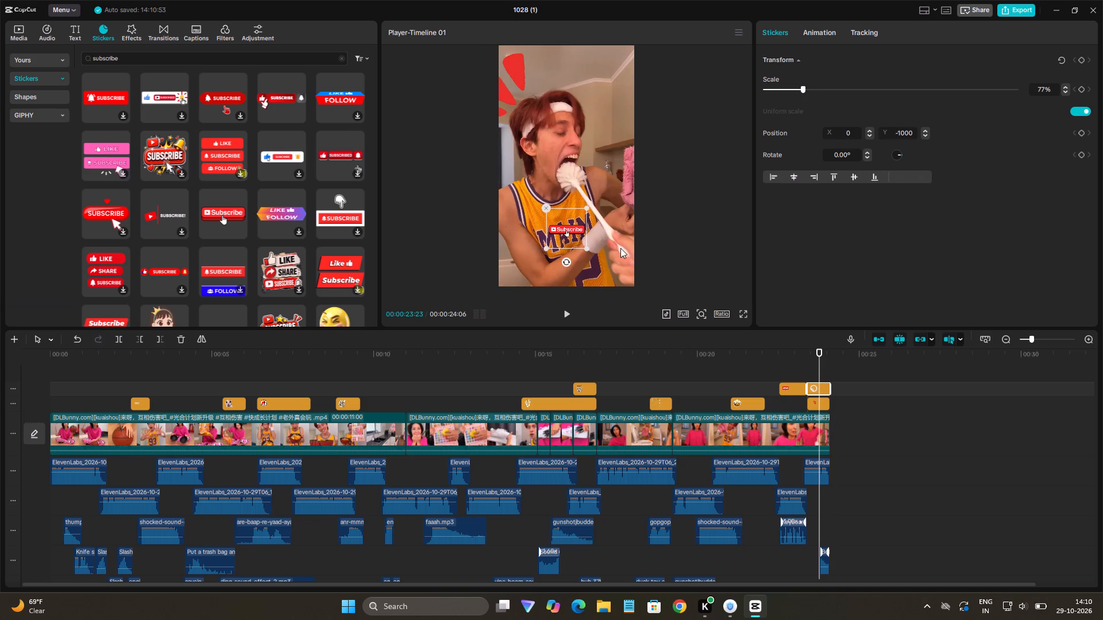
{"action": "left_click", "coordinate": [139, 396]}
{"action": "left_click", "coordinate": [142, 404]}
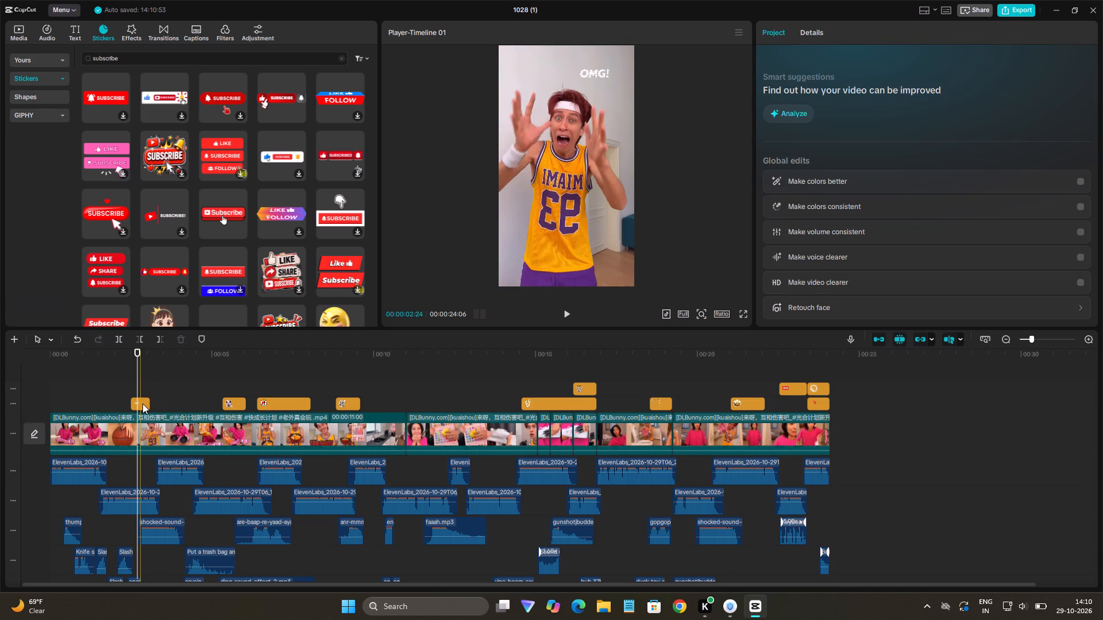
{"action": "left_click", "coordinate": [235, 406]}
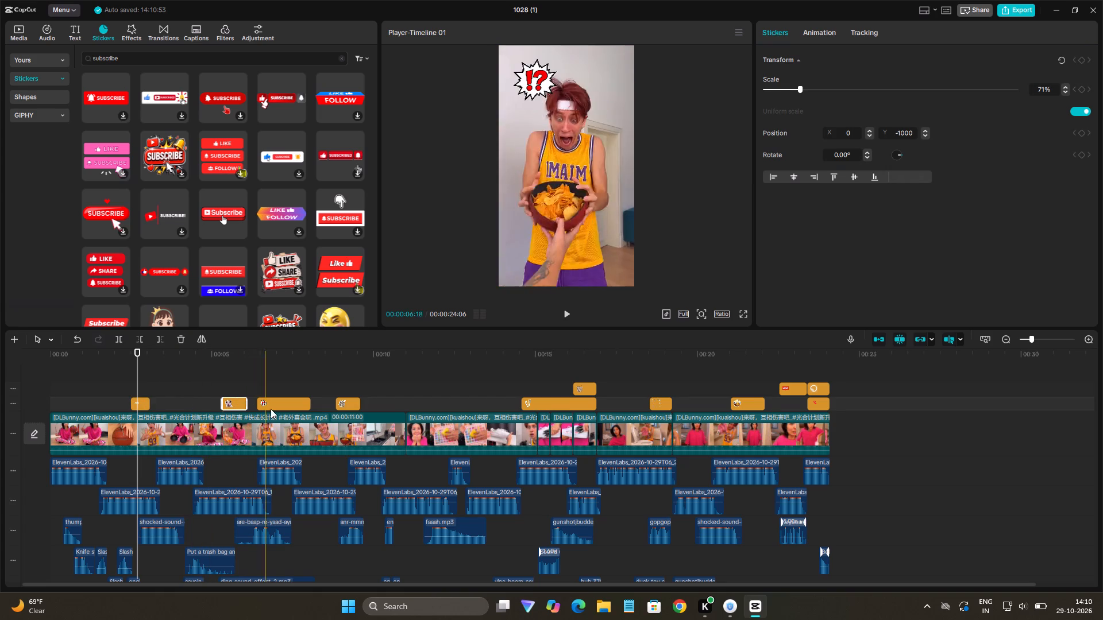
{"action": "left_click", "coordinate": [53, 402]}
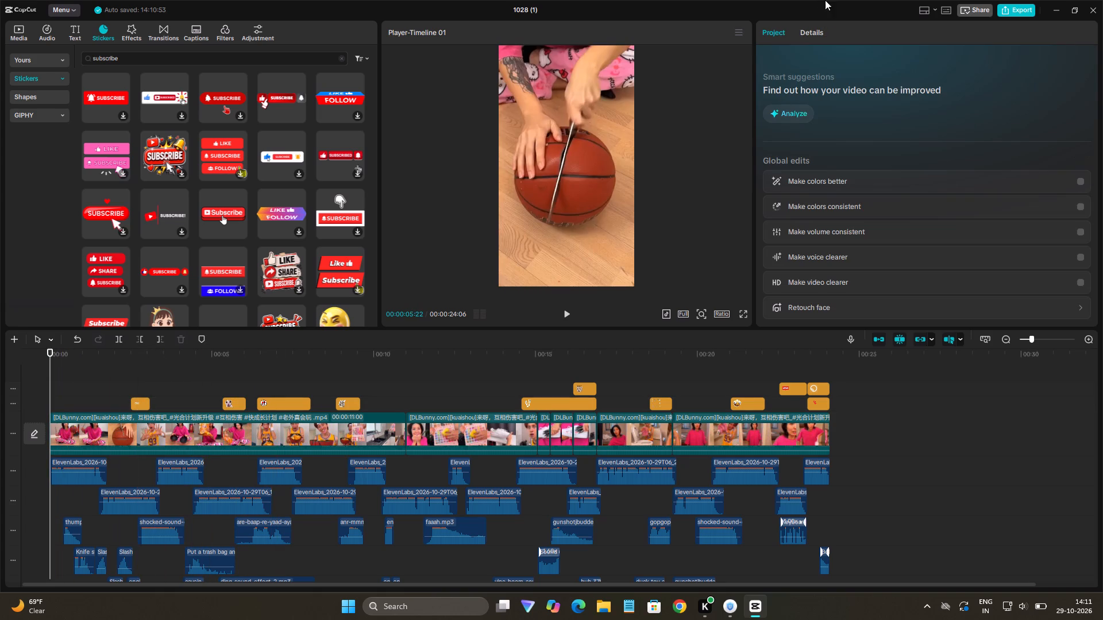
Export the video under the name "ball" with the existing export settings, and dismiss the sharing window once it is saved.
{"action": "left_click", "coordinate": [1014, 11]}
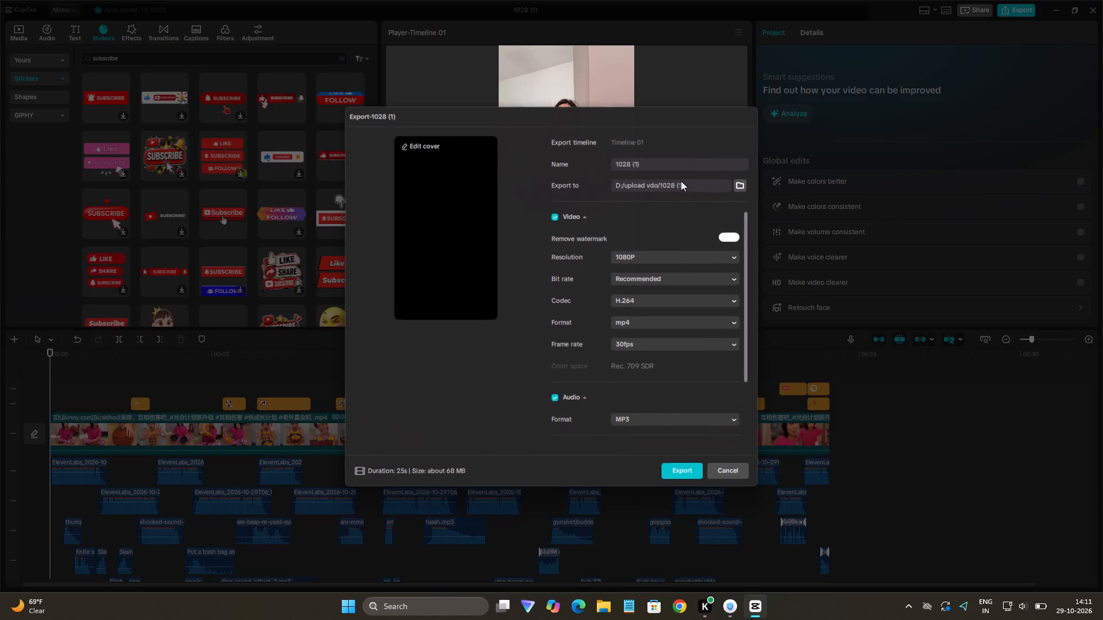
{"action": "left_click", "coordinate": [635, 166]}
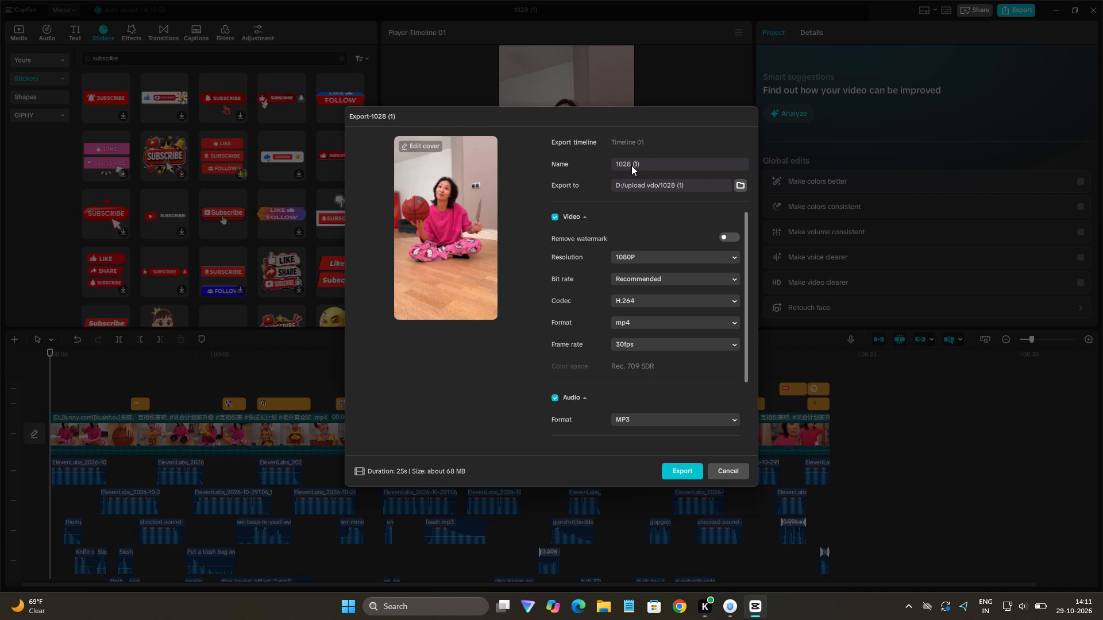
{"action": "left_click_drag", "start_coordinate": [642, 164], "coordinate": [589, 164]}
{"action": "type", "text": "ball"}
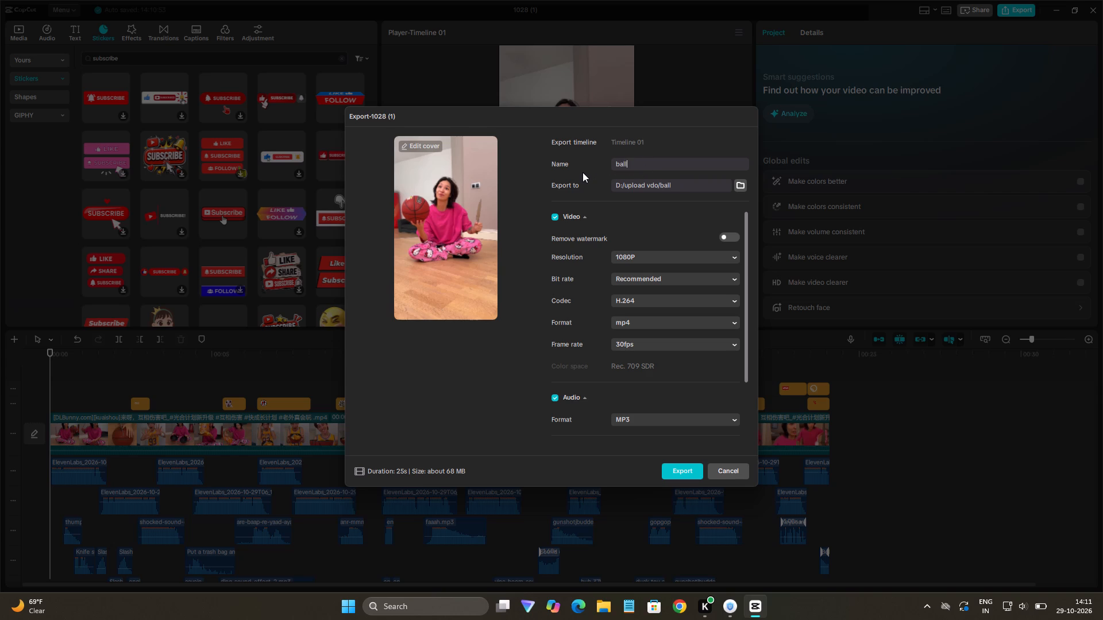
{"action": "key", "text": "Return"}
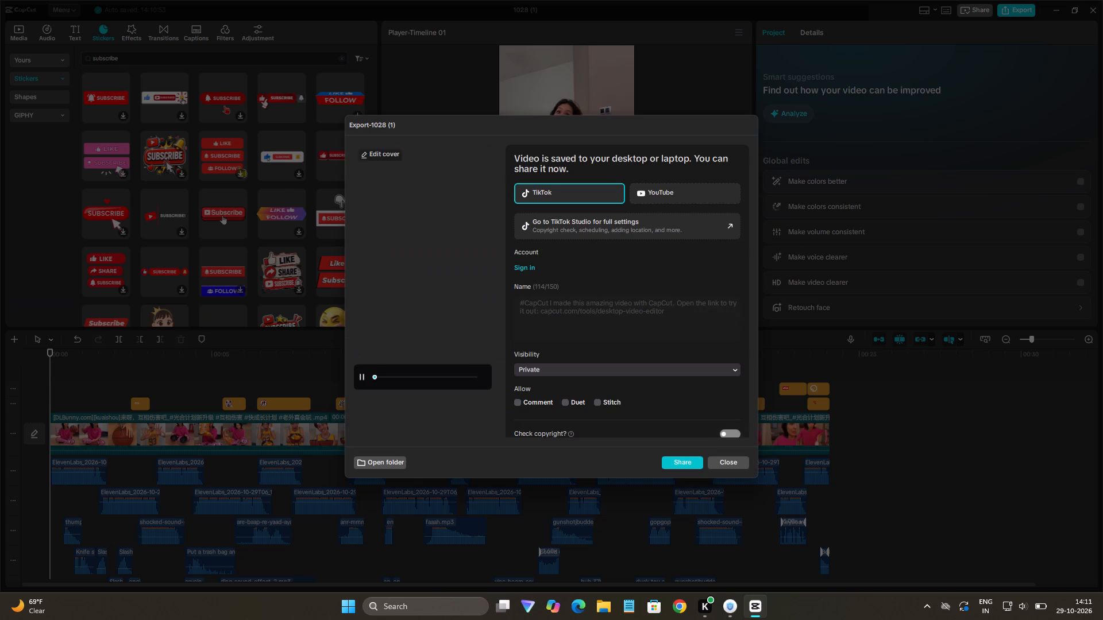
{"action": "left_click", "coordinate": [728, 462]}
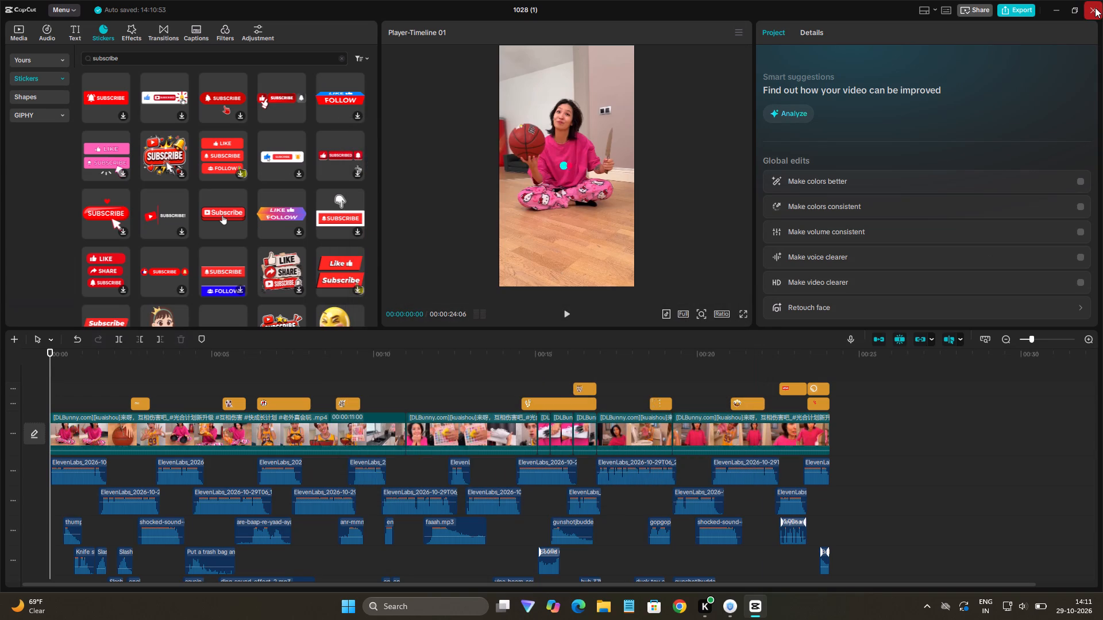
Close the project's editing window.
{"action": "left_click", "coordinate": [1095, 7]}
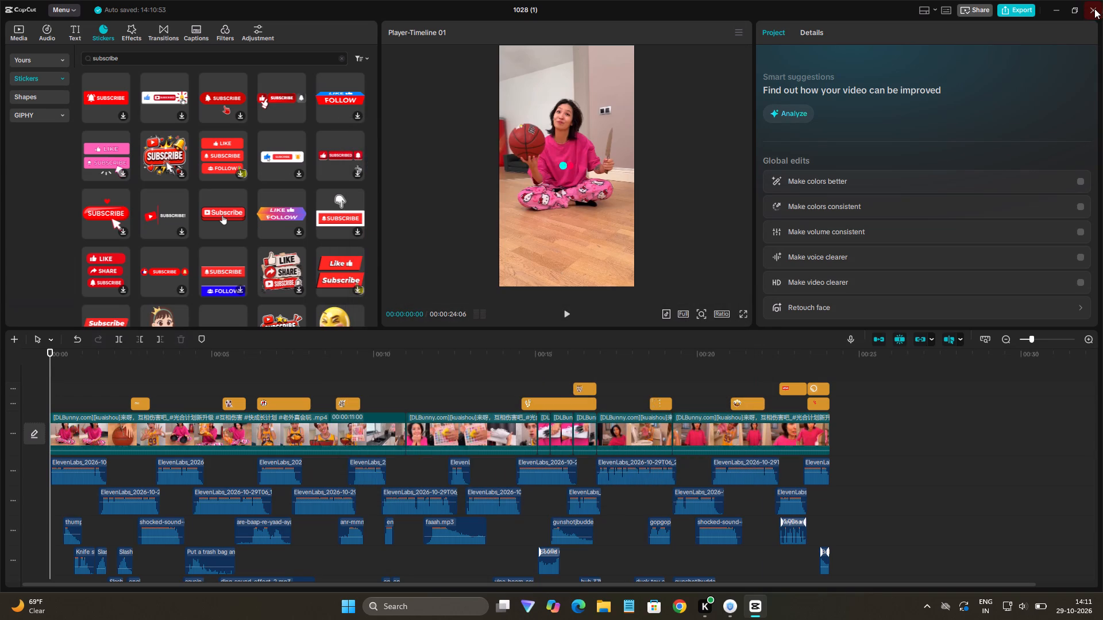